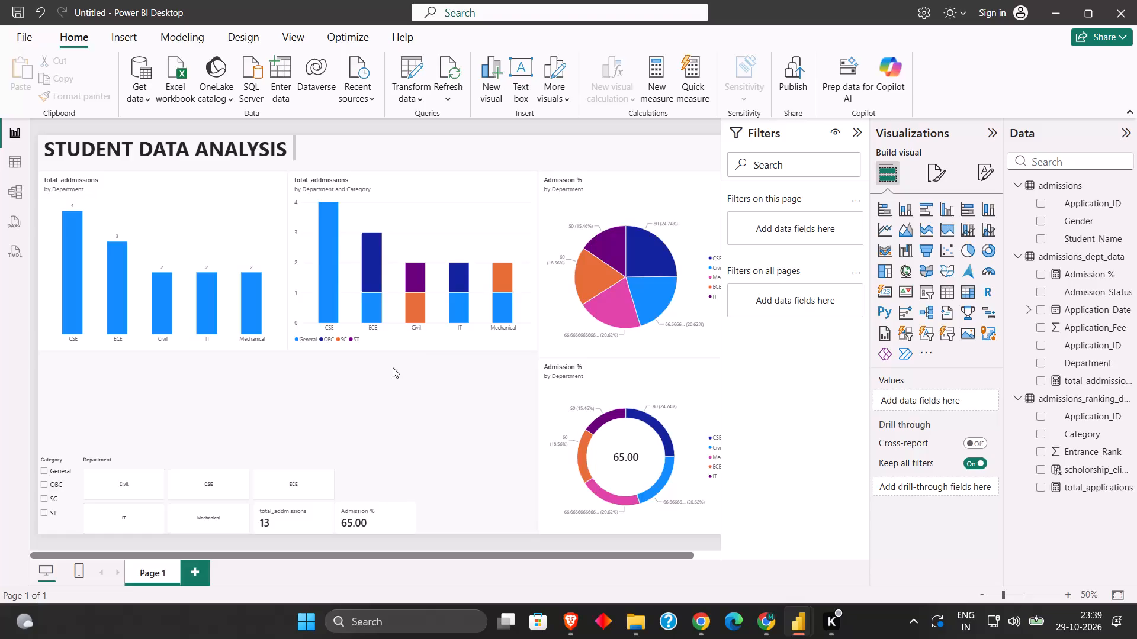
# Extend the top edge of the Admission % by Department donut chart upward to meet the pie chart above it.
pyautogui.click(622, 350)
pyautogui.moveTo(642, 360); pyautogui.dragTo(644, 349)
pyautogui.click(642, 359)
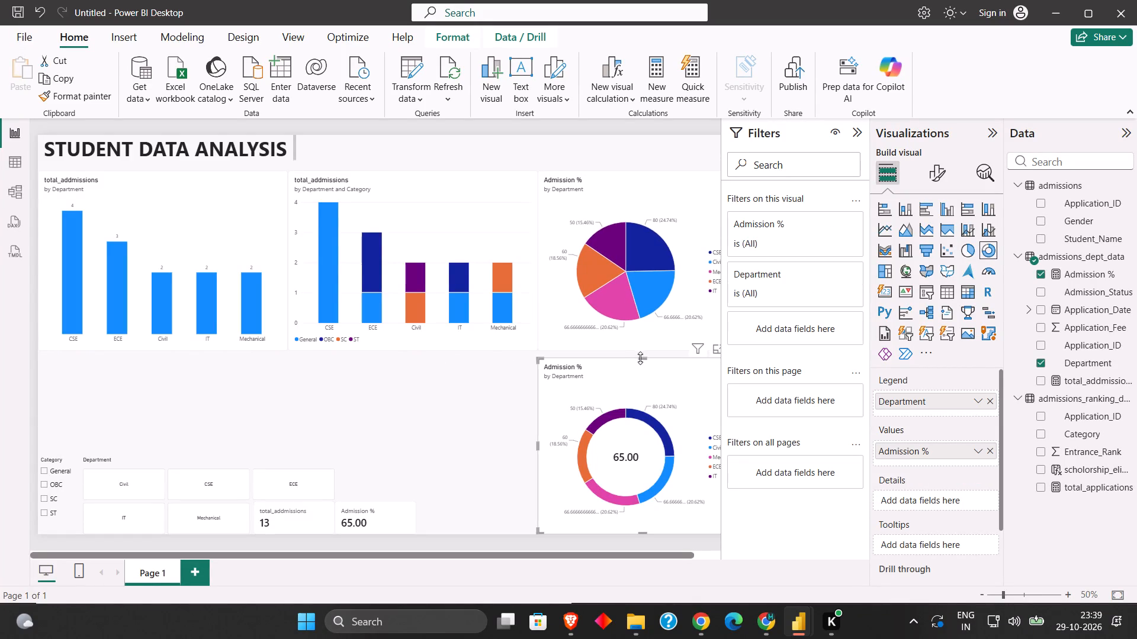
pyautogui.click(640, 358)
pyautogui.moveTo(644, 358); pyautogui.dragTo(644, 350)
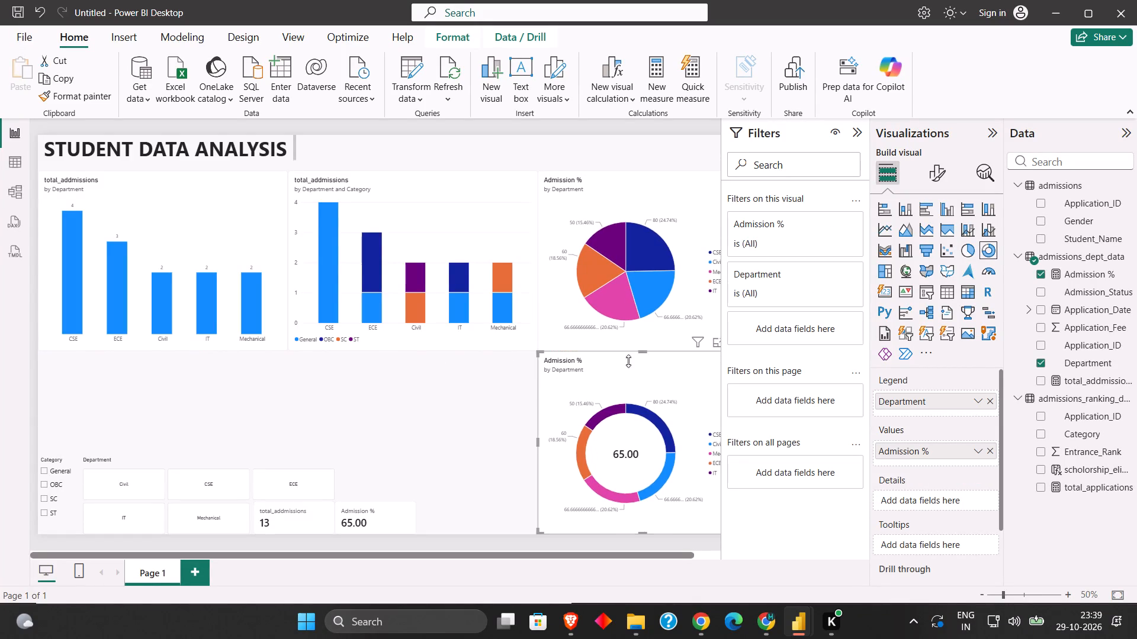
pyautogui.click(489, 377)
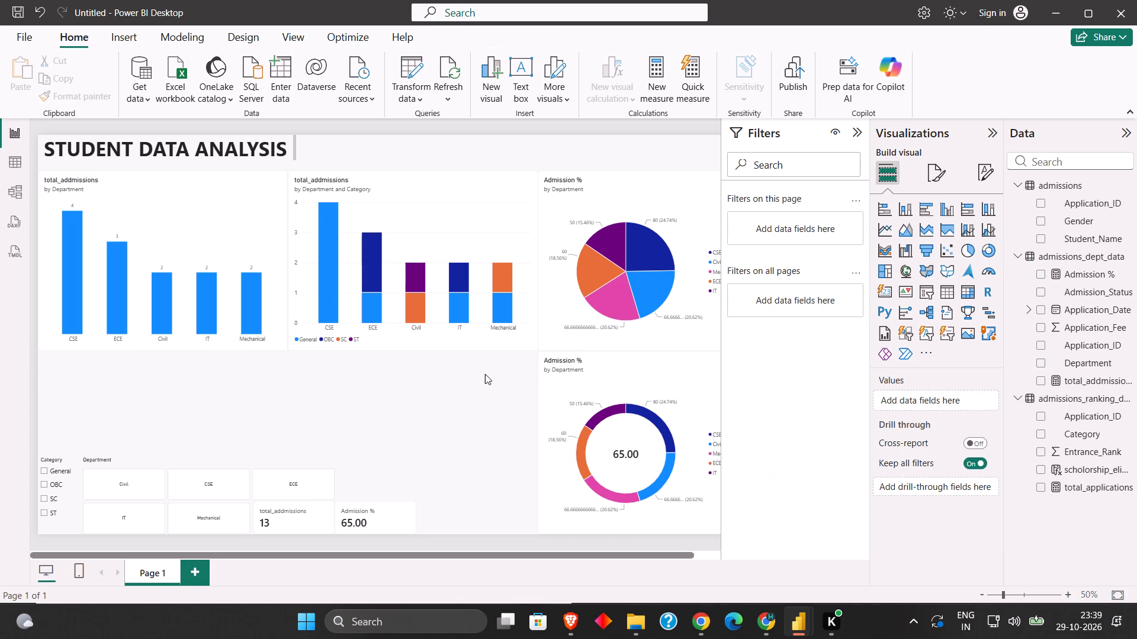
# Create a new blank report.
pyautogui.click(29, 40)
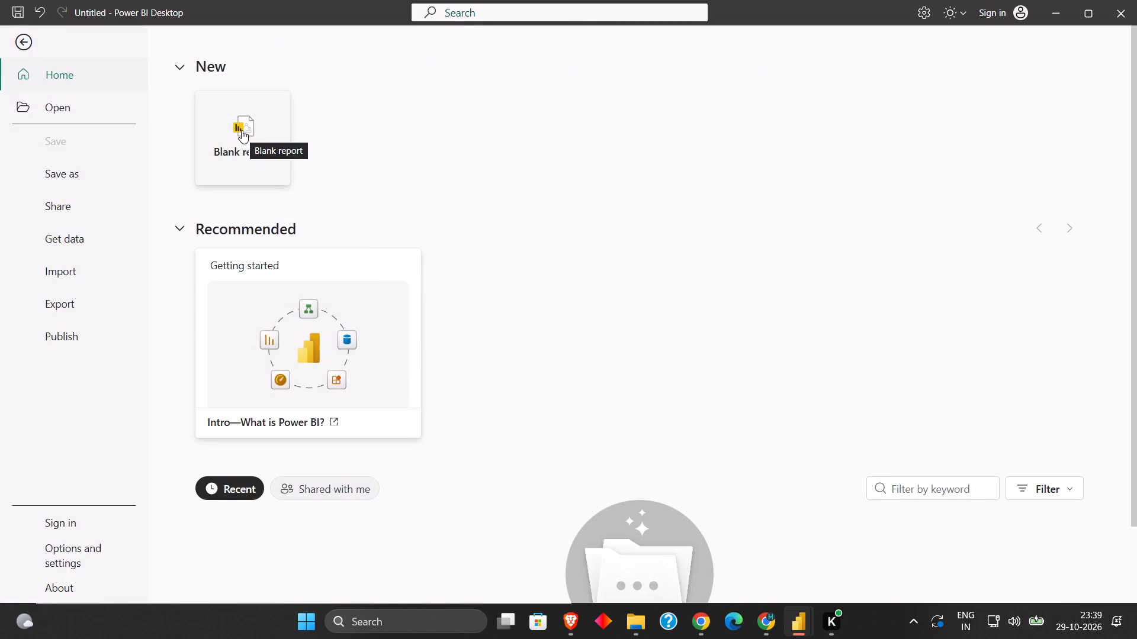
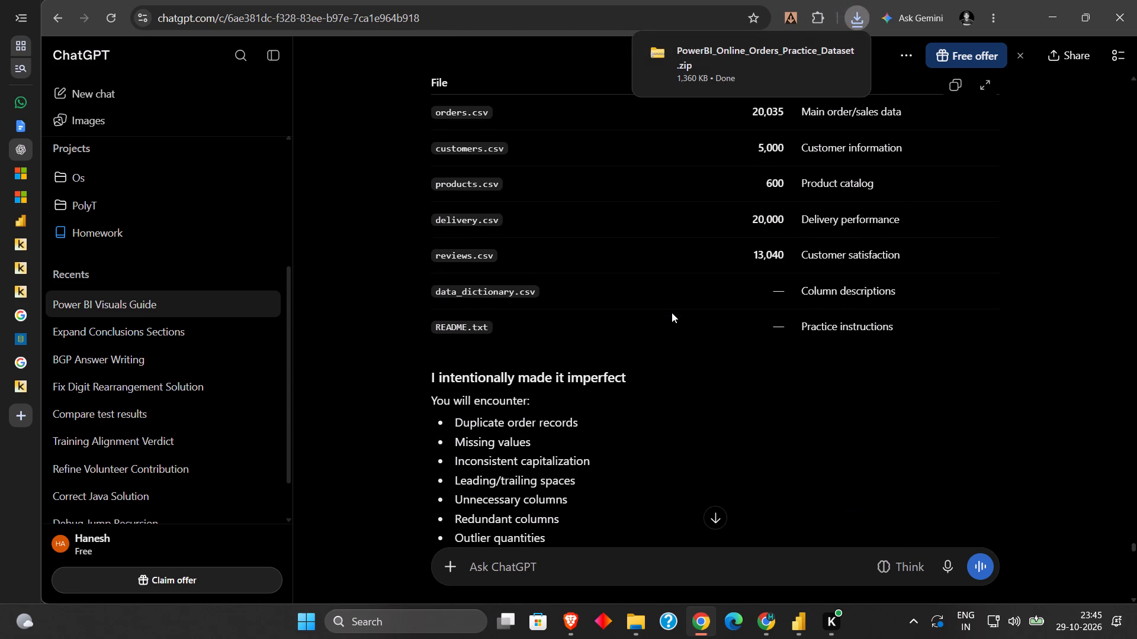
pyautogui.scroll(-3, 672, 312)
pyautogui.scroll(4, 672, 312)
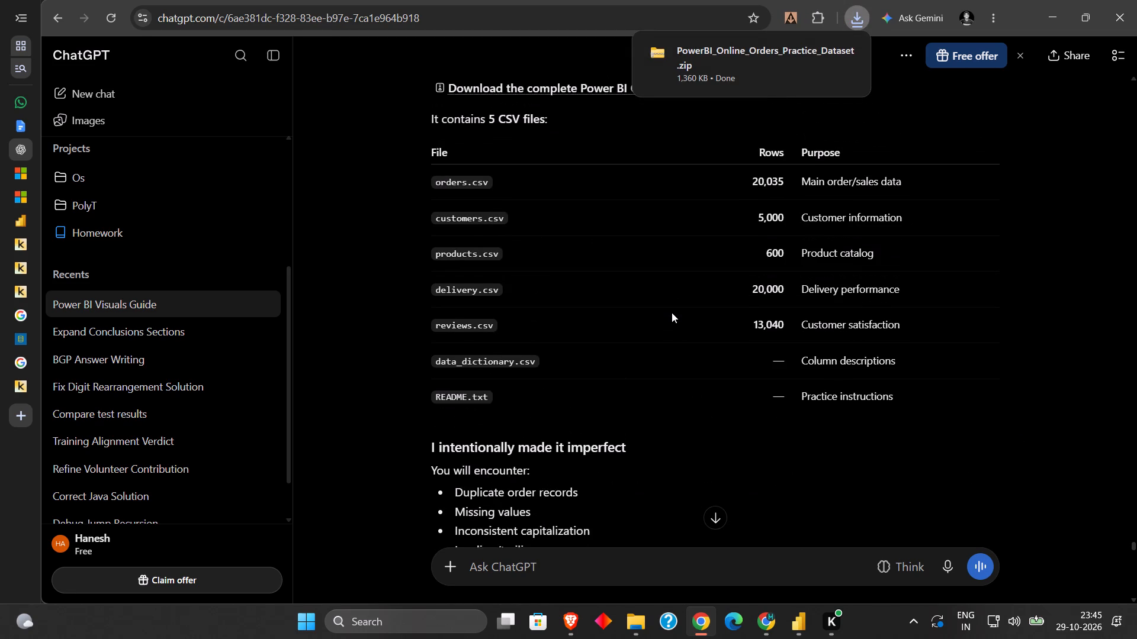
pyautogui.scroll(-1, 672, 312)
pyautogui.scroll(5, 672, 312)
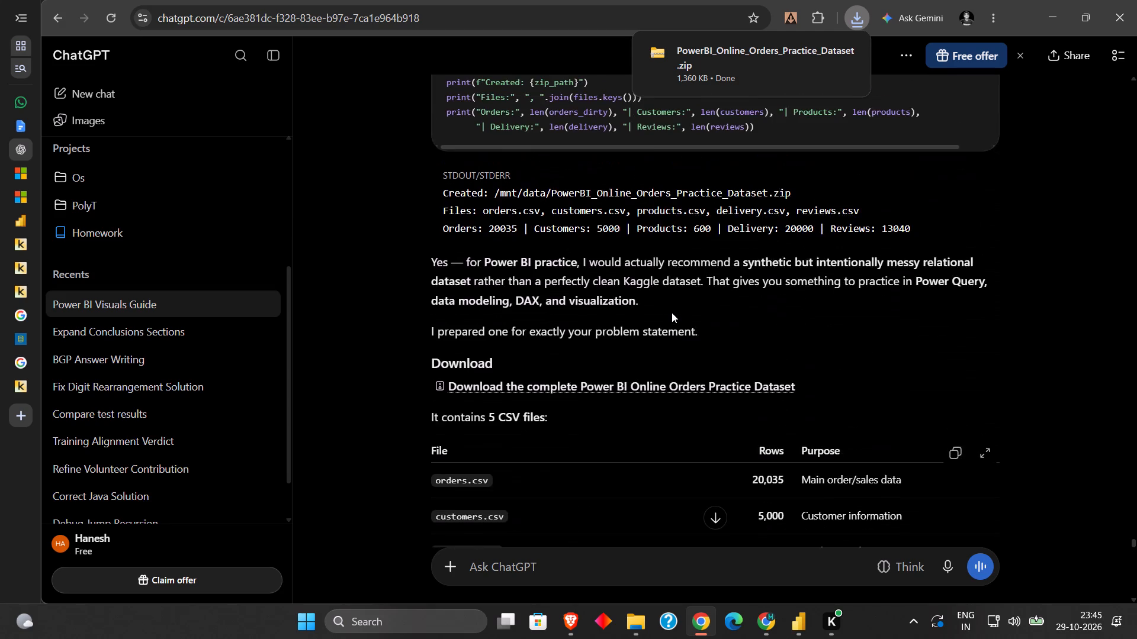
pyautogui.scroll(3, 672, 312)
pyautogui.scroll(-8, 672, 312)
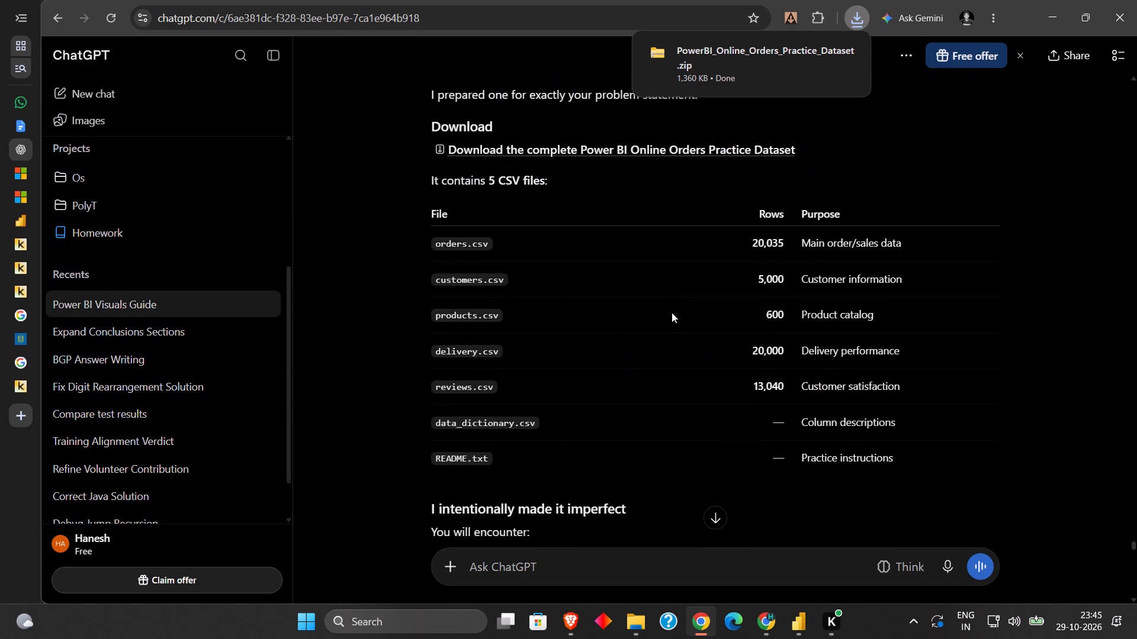
pyautogui.scroll(-3, 672, 312)
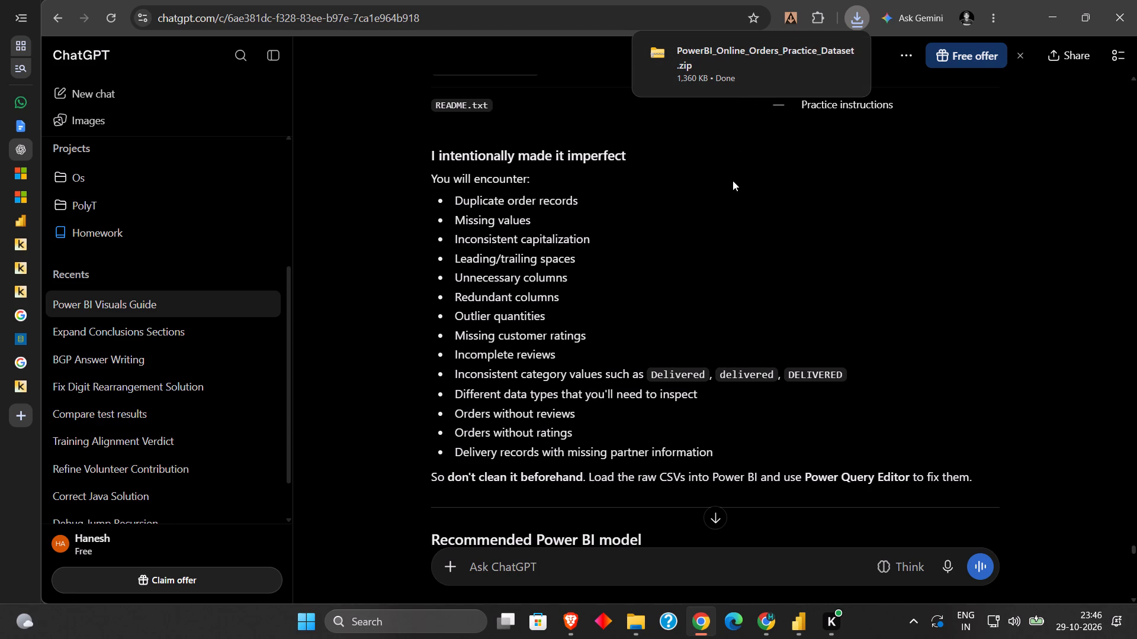
# Close the spare blank Power BI report and the empty Power Query Editor, and bring up the remaining blank report.
pyautogui.click(805, 618)
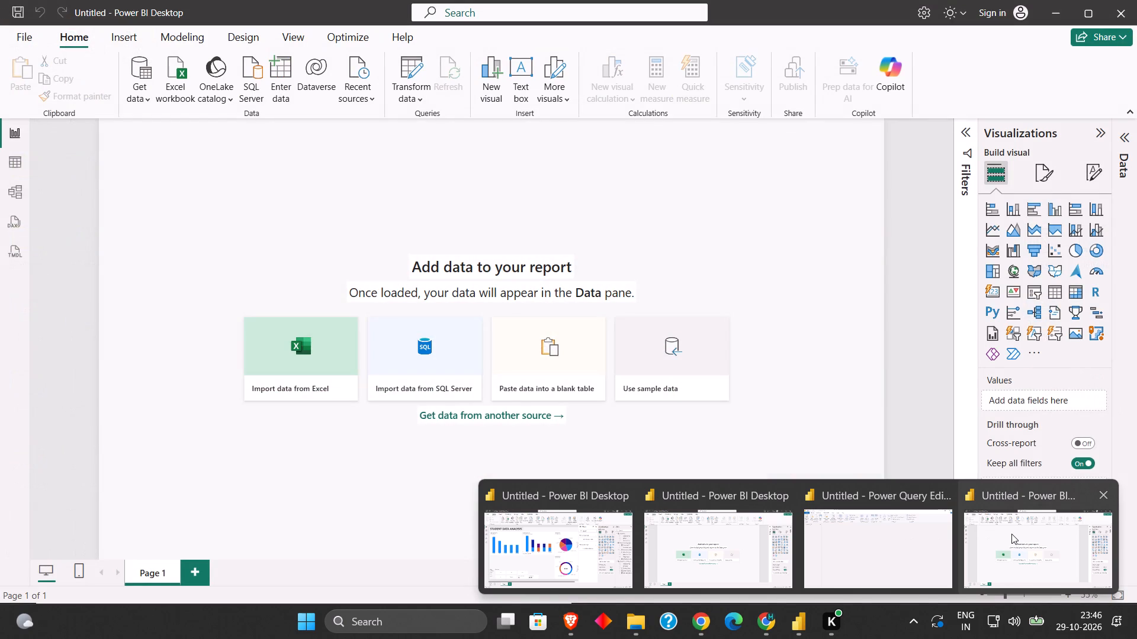
pyautogui.click(1107, 494)
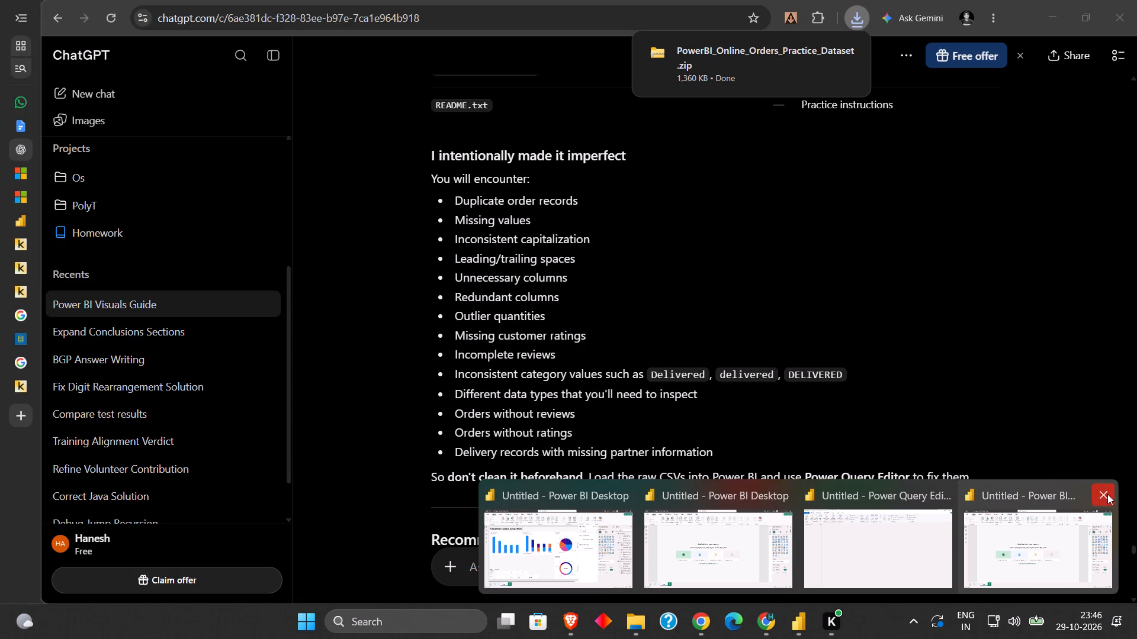
pyautogui.click(966, 517)
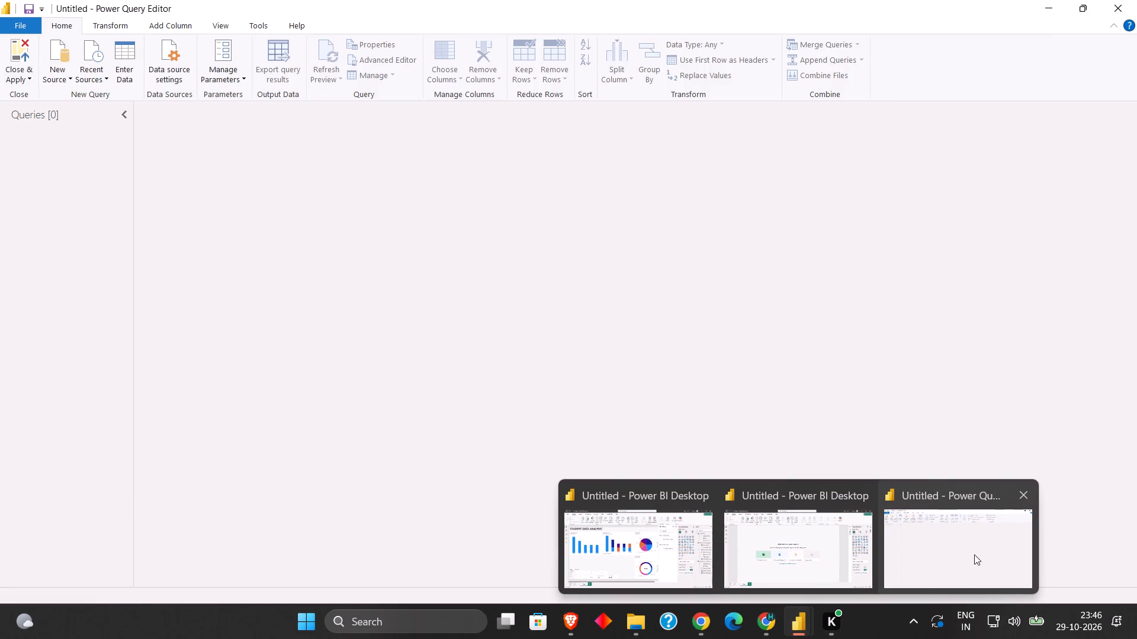
pyautogui.click(1016, 490)
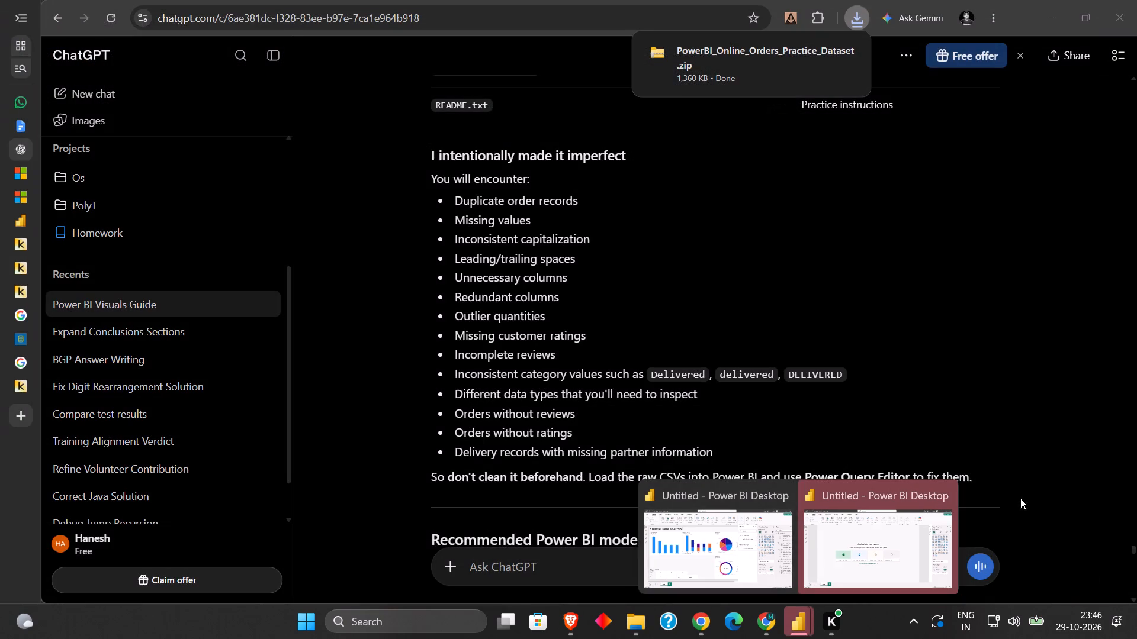
pyautogui.click(881, 566)
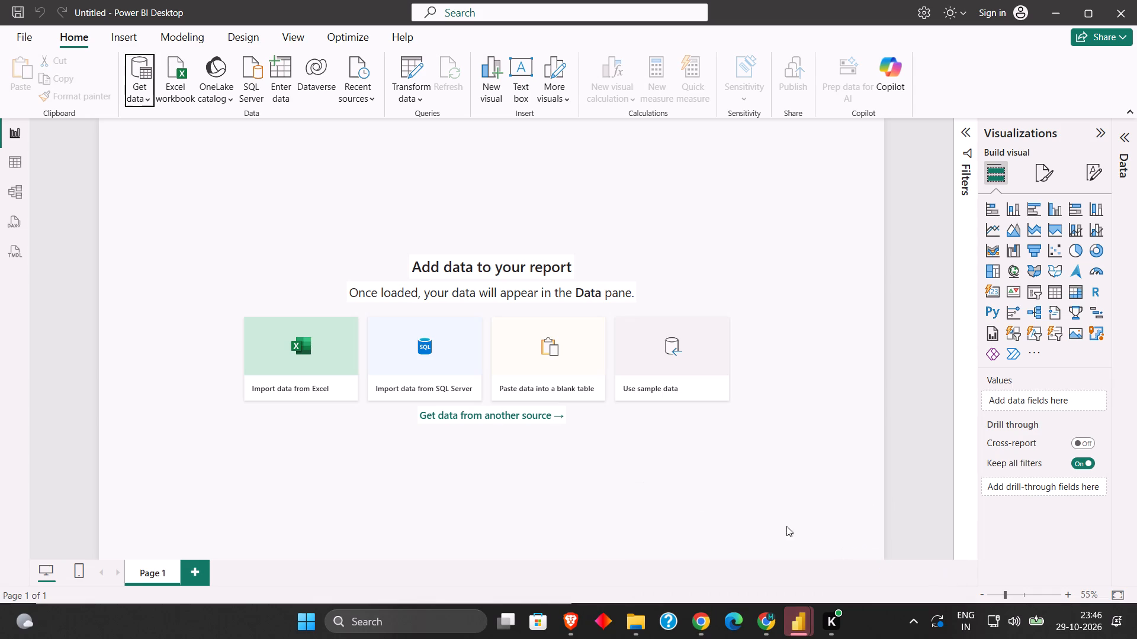
pyautogui.click(147, 98)
pyautogui.click(423, 209)
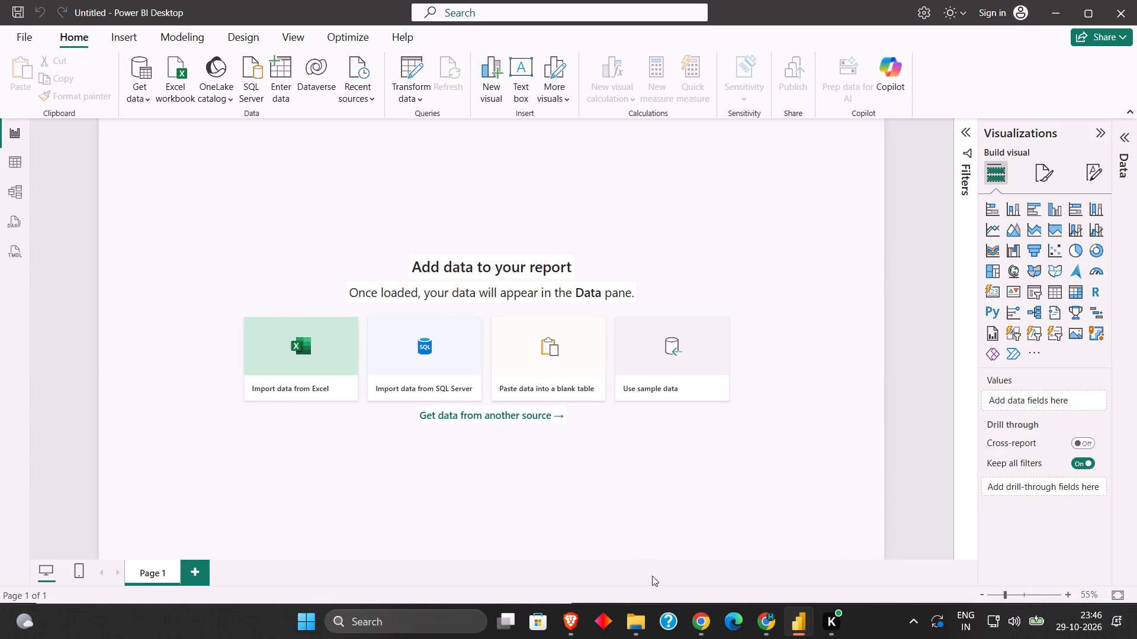
# In File Explorer, extract PowerBI_Online_Orders_Practice_Dataset.zip within the newApplications folder on drive D.
pyautogui.click(629, 619)
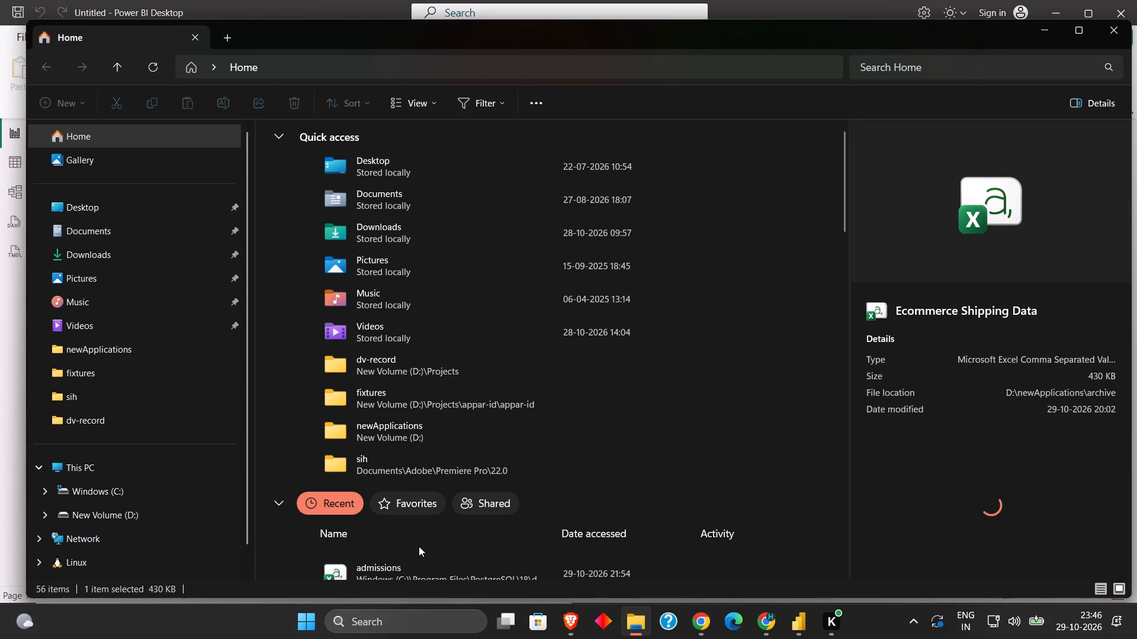
pyautogui.scroll(-3, 417, 539)
pyautogui.scroll(4, 409, 514)
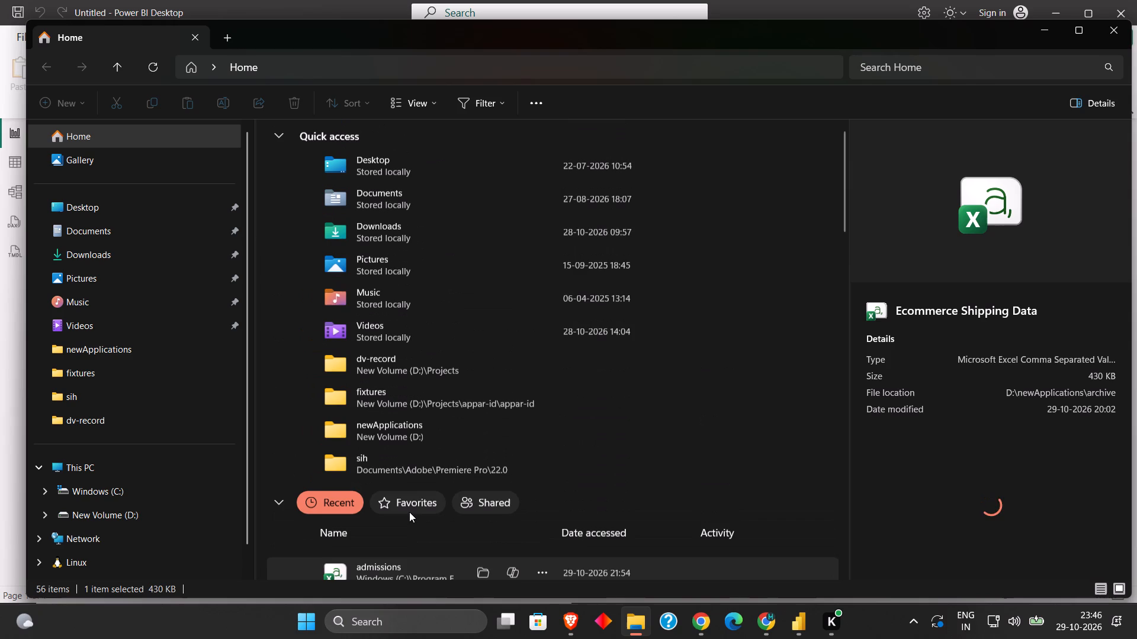
pyautogui.scroll(3, 409, 512)
pyautogui.doubleClick(144, 509)
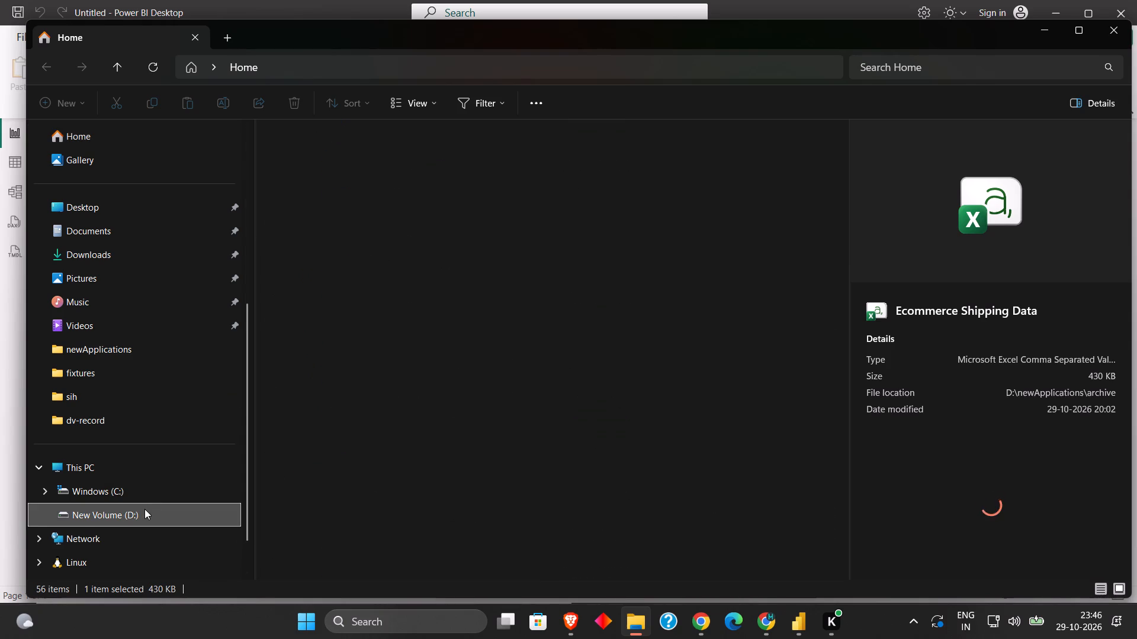
pyautogui.doubleClick(359, 305)
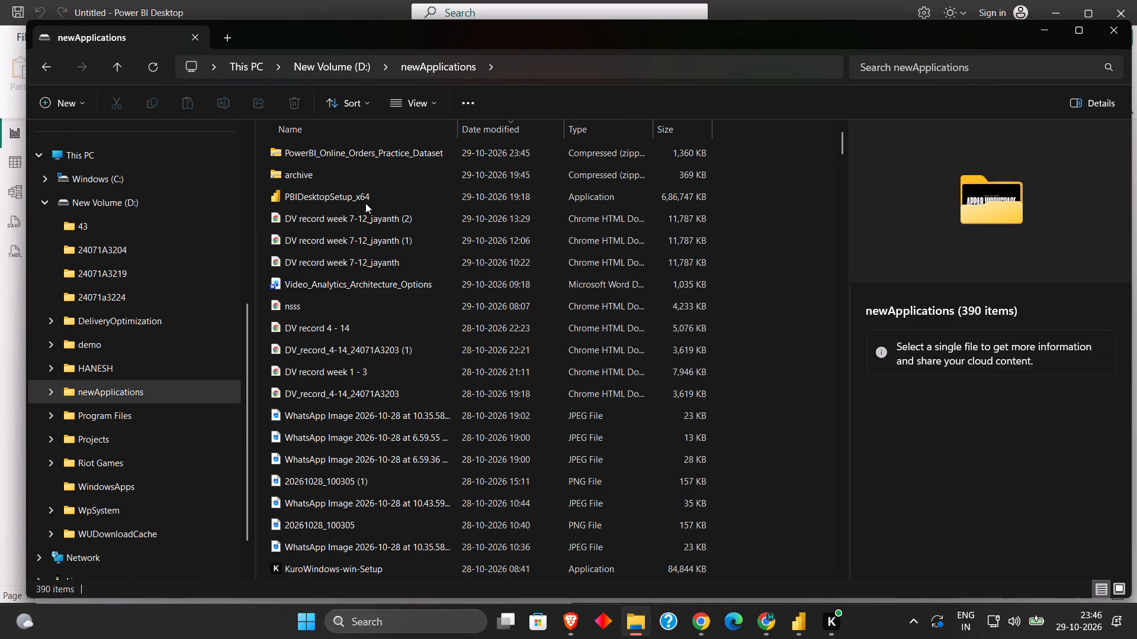
pyautogui.click(370, 159)
pyautogui.click(477, 101)
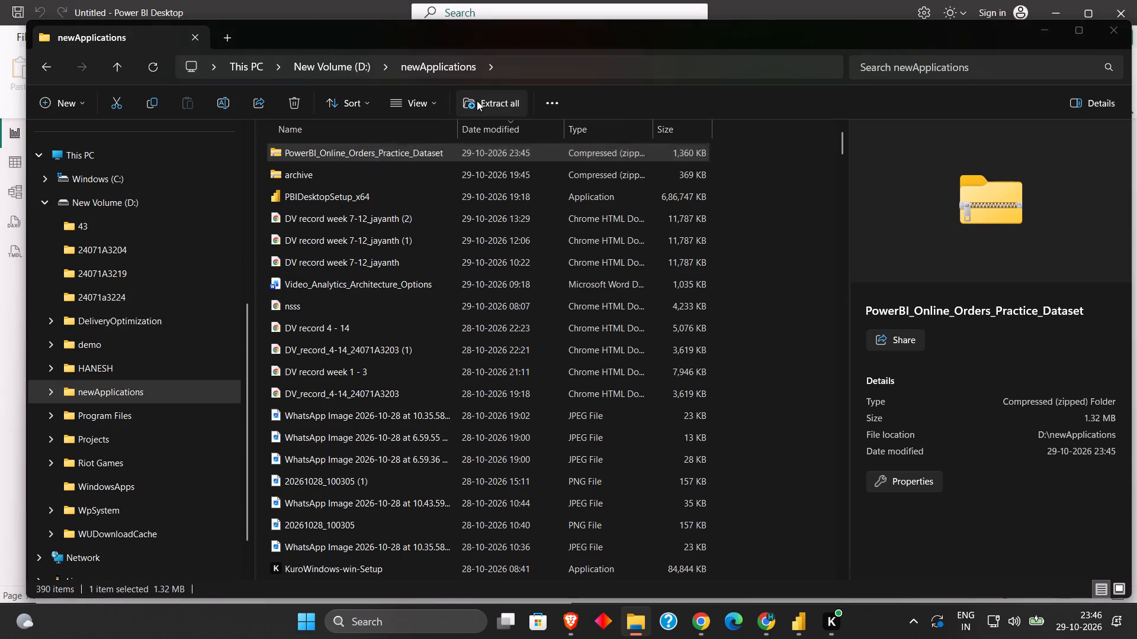
pyautogui.click(688, 458)
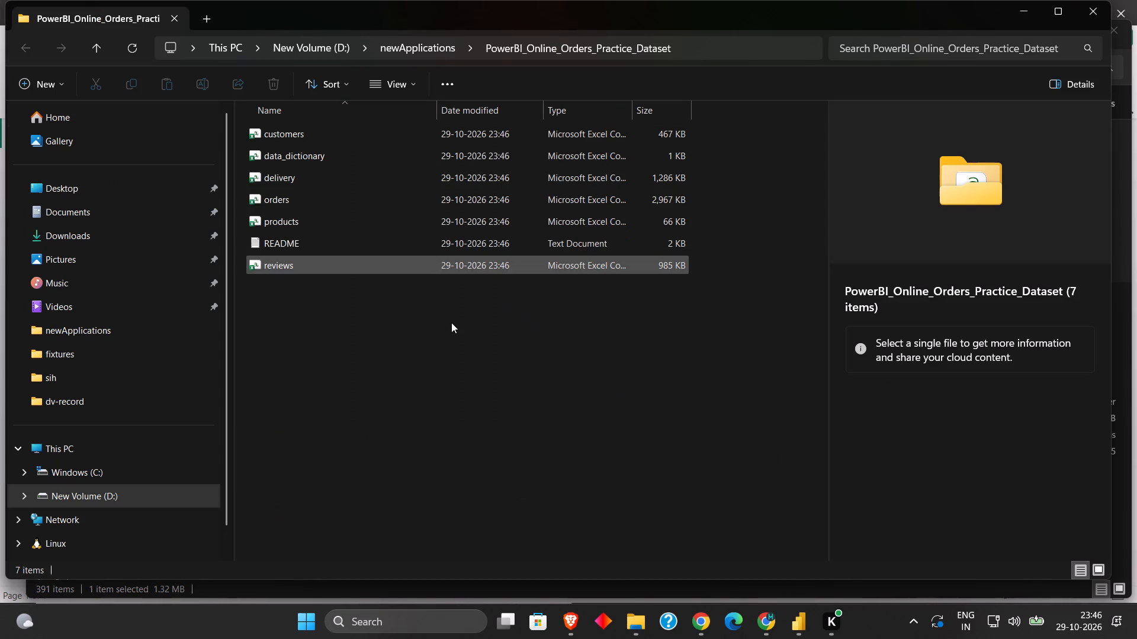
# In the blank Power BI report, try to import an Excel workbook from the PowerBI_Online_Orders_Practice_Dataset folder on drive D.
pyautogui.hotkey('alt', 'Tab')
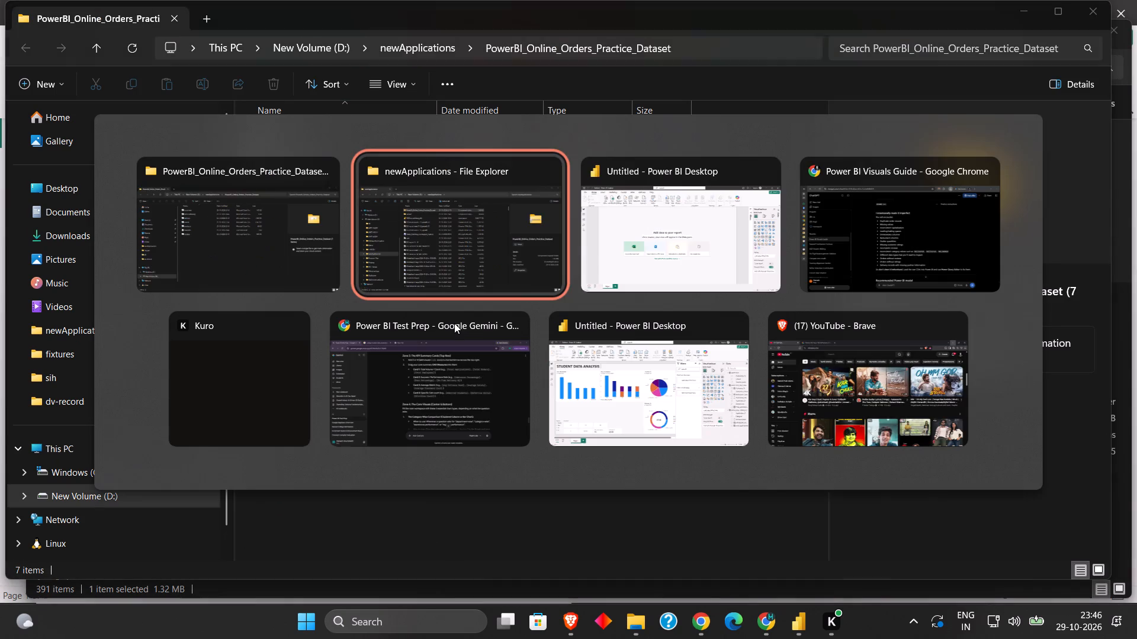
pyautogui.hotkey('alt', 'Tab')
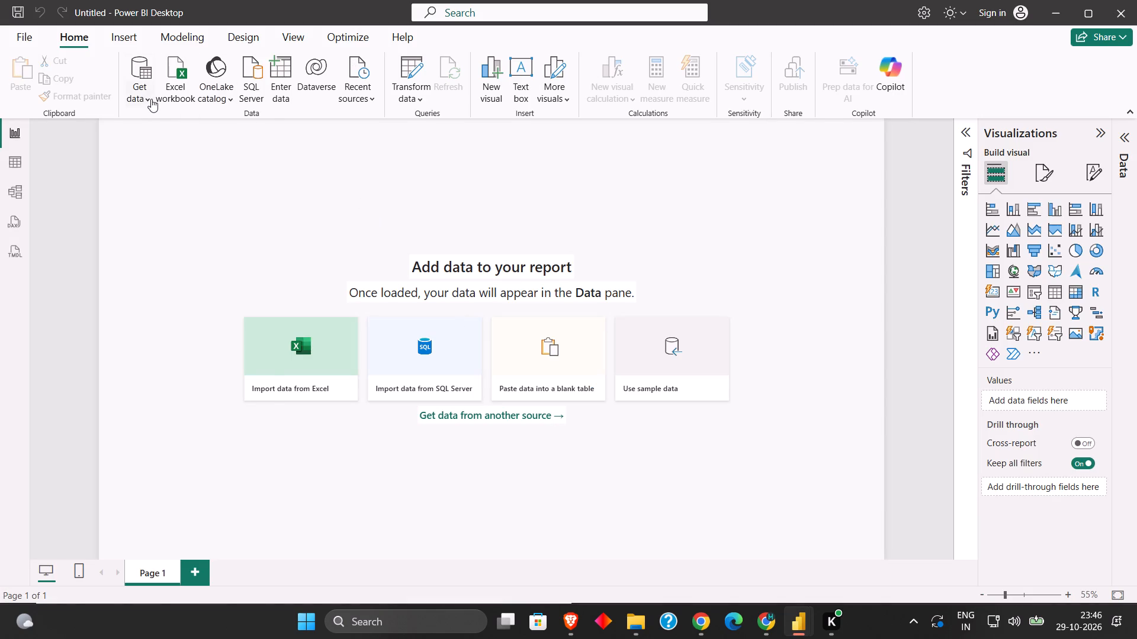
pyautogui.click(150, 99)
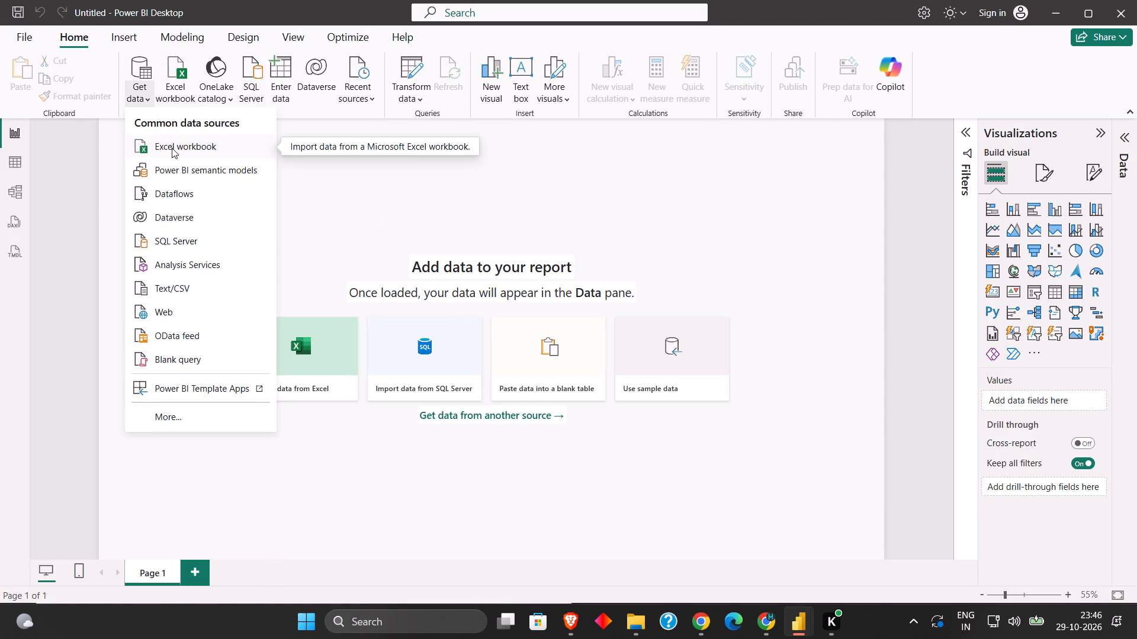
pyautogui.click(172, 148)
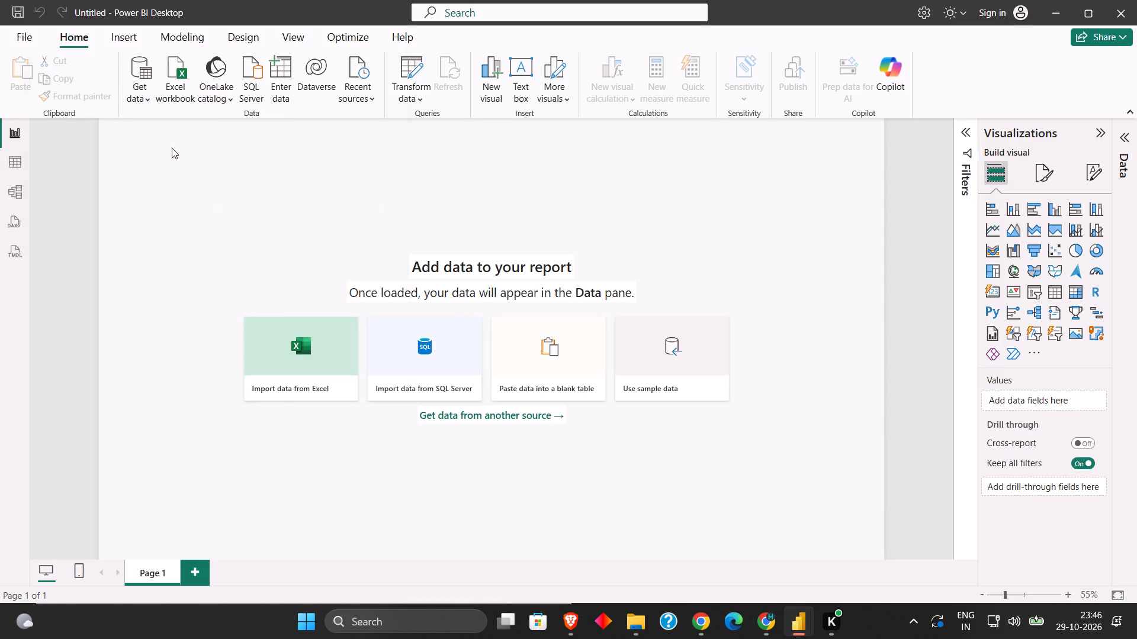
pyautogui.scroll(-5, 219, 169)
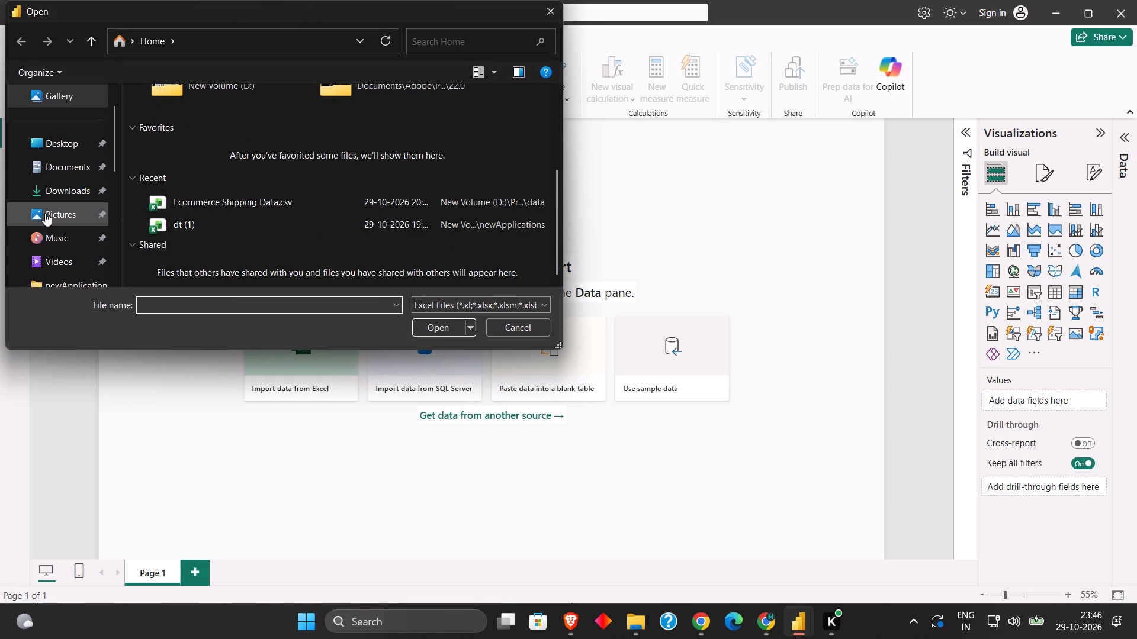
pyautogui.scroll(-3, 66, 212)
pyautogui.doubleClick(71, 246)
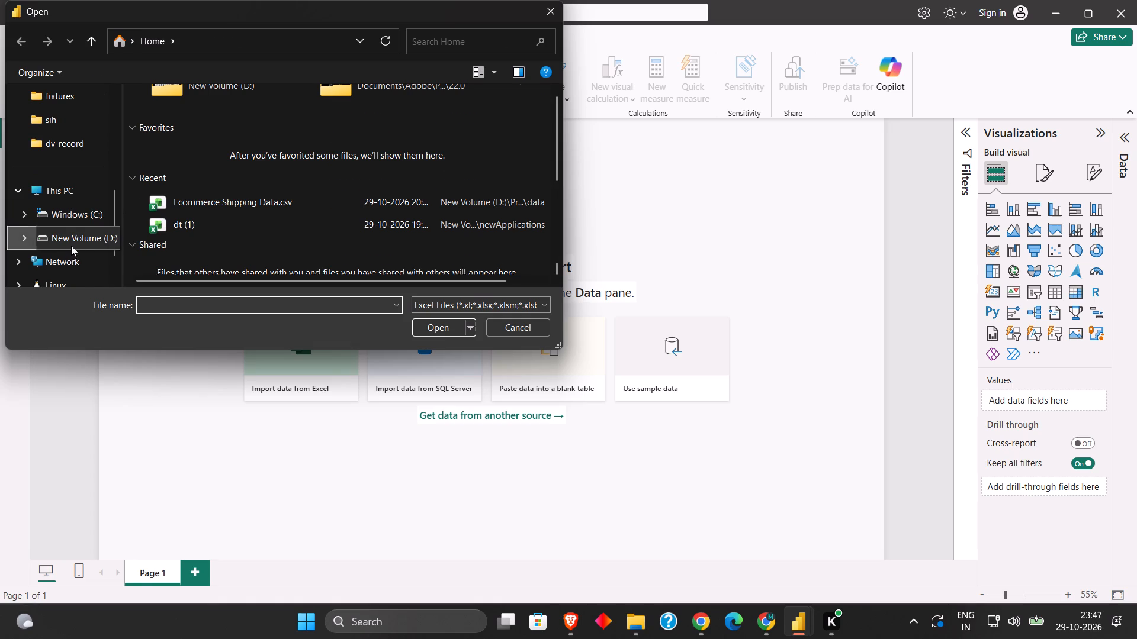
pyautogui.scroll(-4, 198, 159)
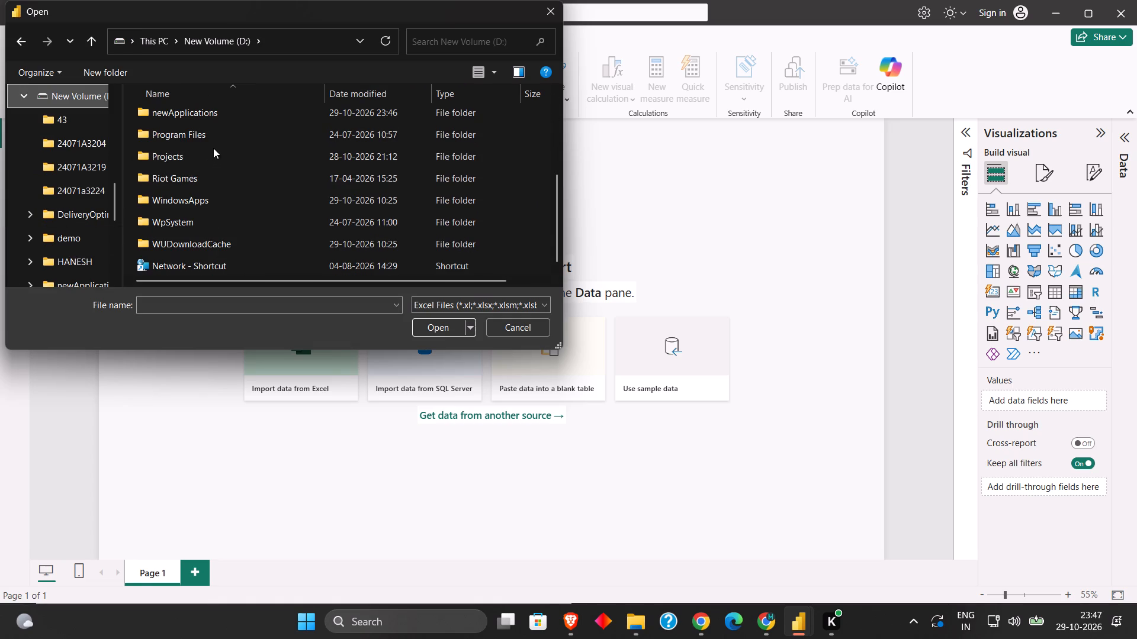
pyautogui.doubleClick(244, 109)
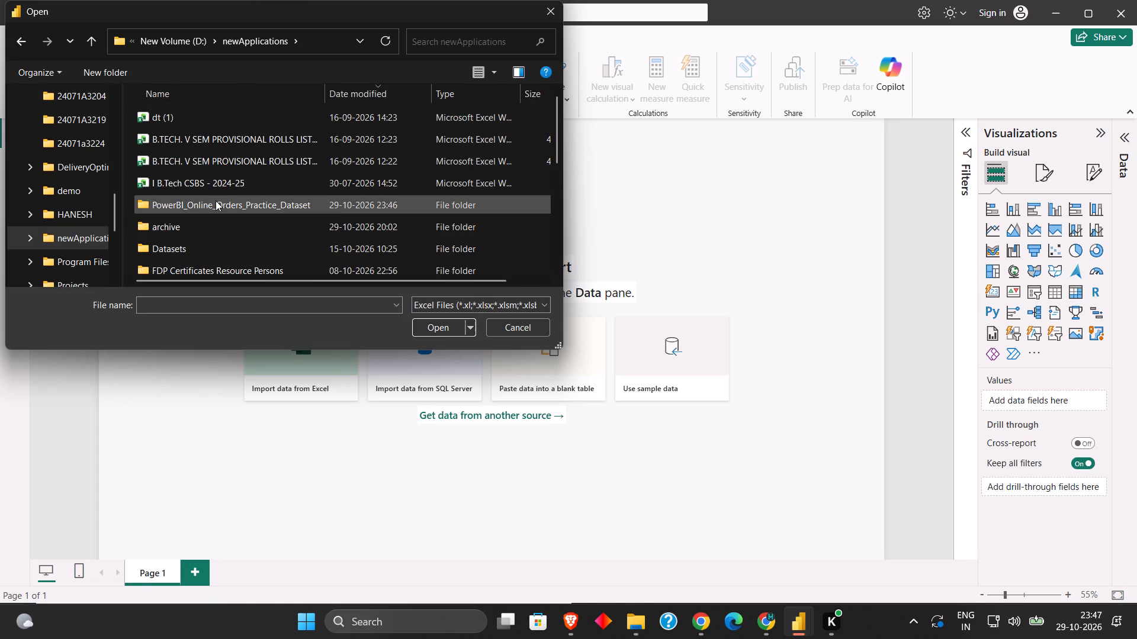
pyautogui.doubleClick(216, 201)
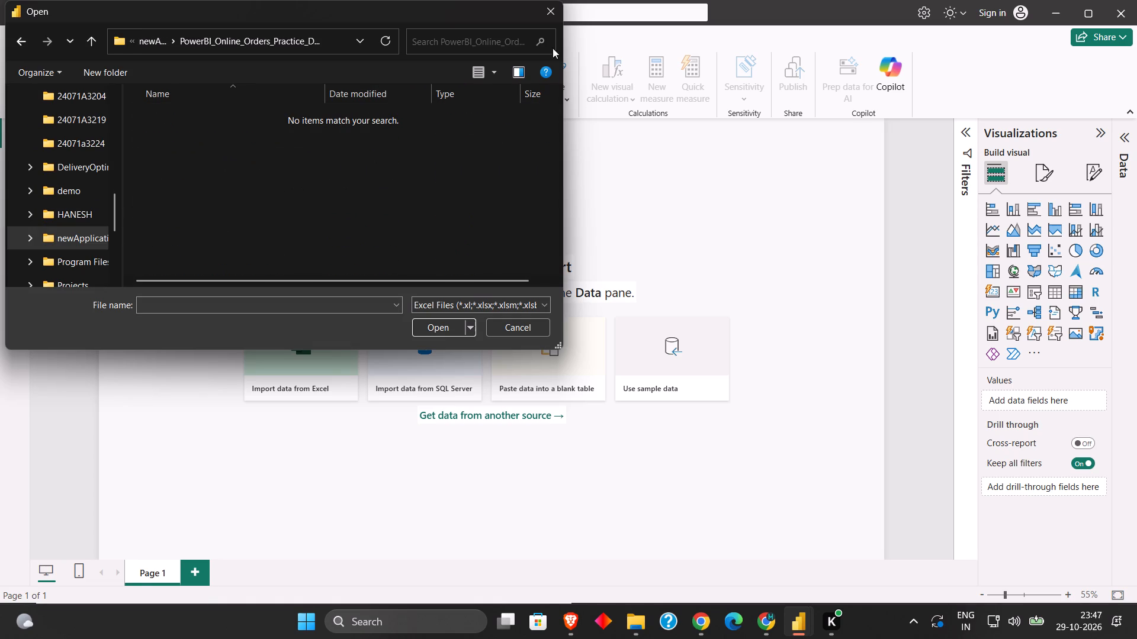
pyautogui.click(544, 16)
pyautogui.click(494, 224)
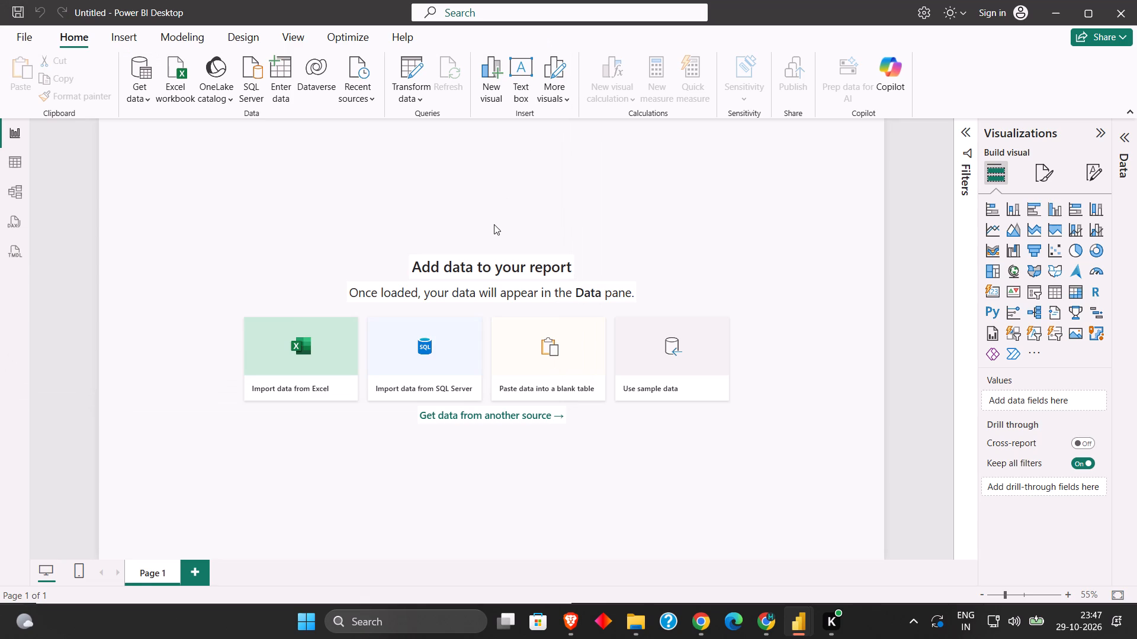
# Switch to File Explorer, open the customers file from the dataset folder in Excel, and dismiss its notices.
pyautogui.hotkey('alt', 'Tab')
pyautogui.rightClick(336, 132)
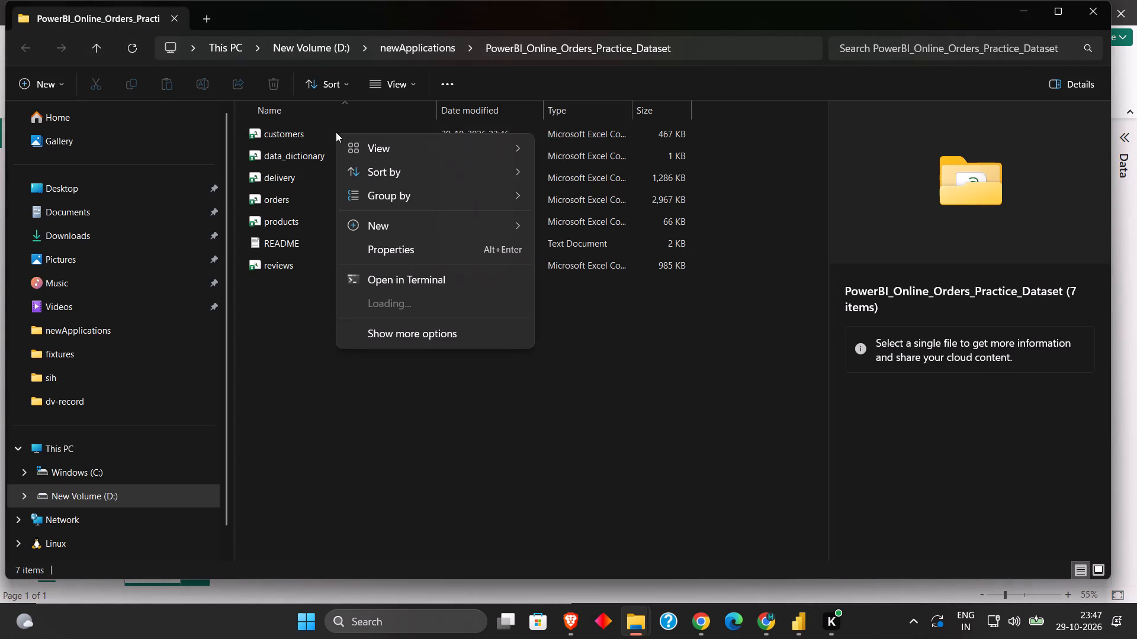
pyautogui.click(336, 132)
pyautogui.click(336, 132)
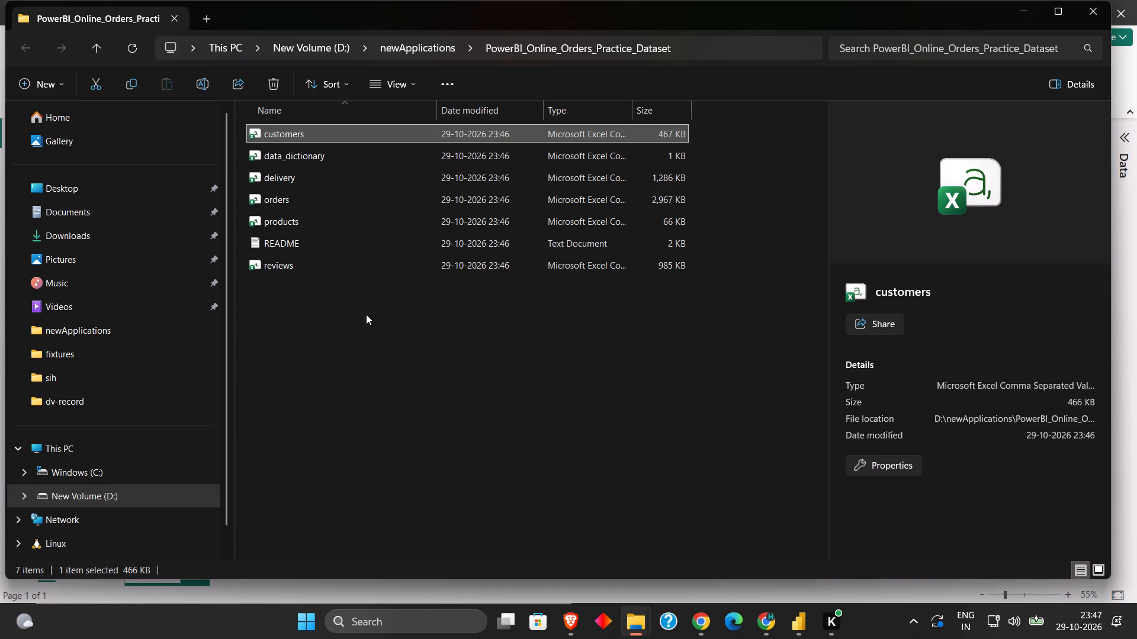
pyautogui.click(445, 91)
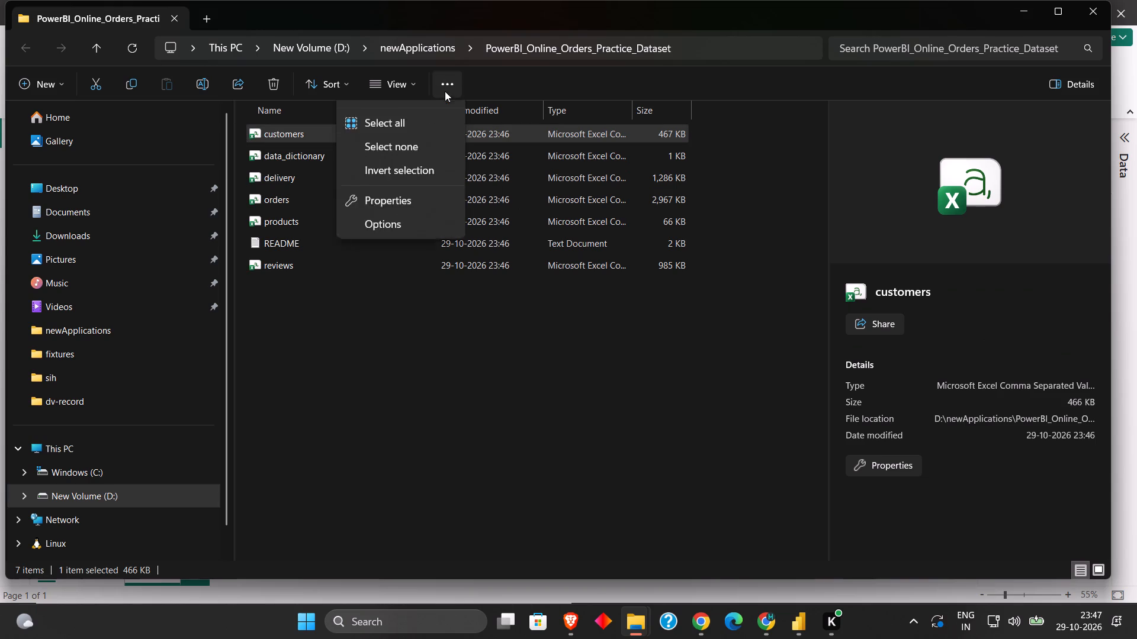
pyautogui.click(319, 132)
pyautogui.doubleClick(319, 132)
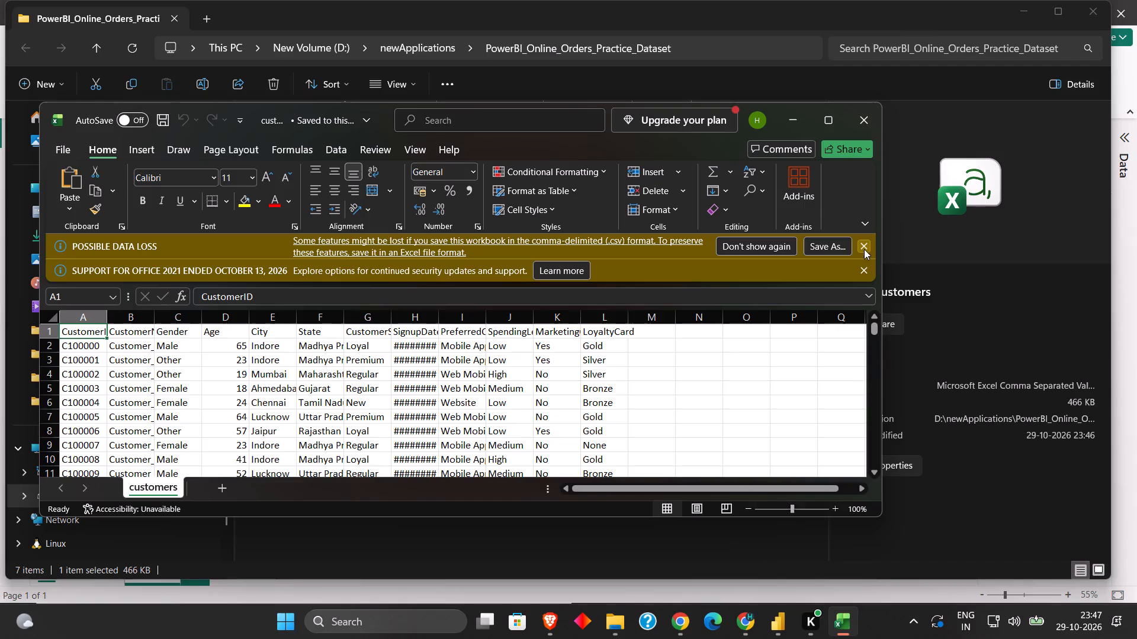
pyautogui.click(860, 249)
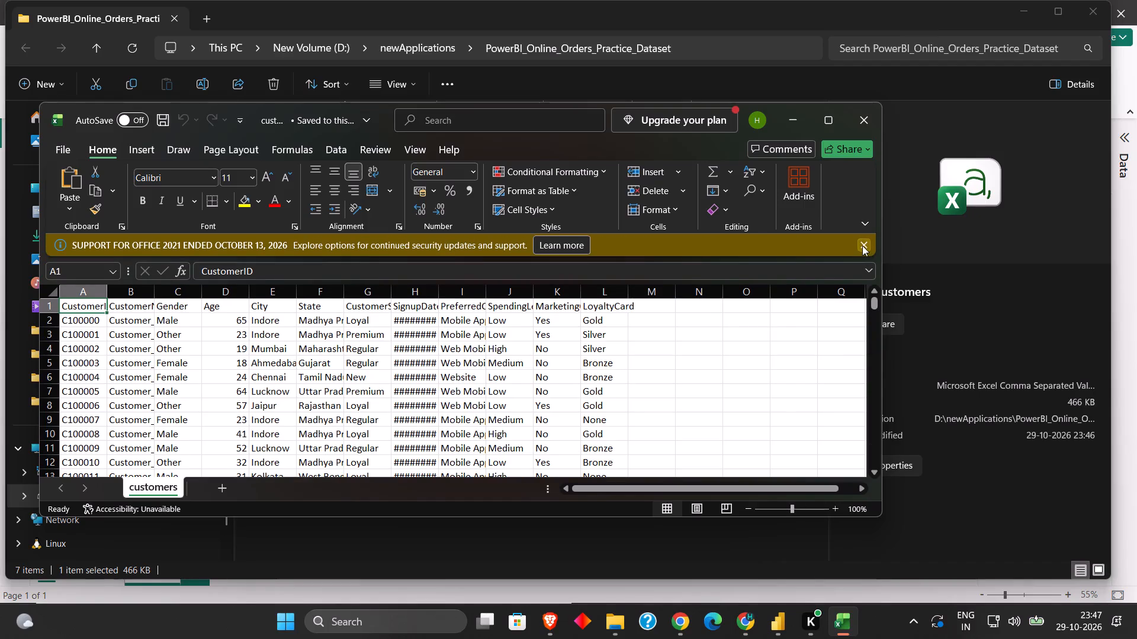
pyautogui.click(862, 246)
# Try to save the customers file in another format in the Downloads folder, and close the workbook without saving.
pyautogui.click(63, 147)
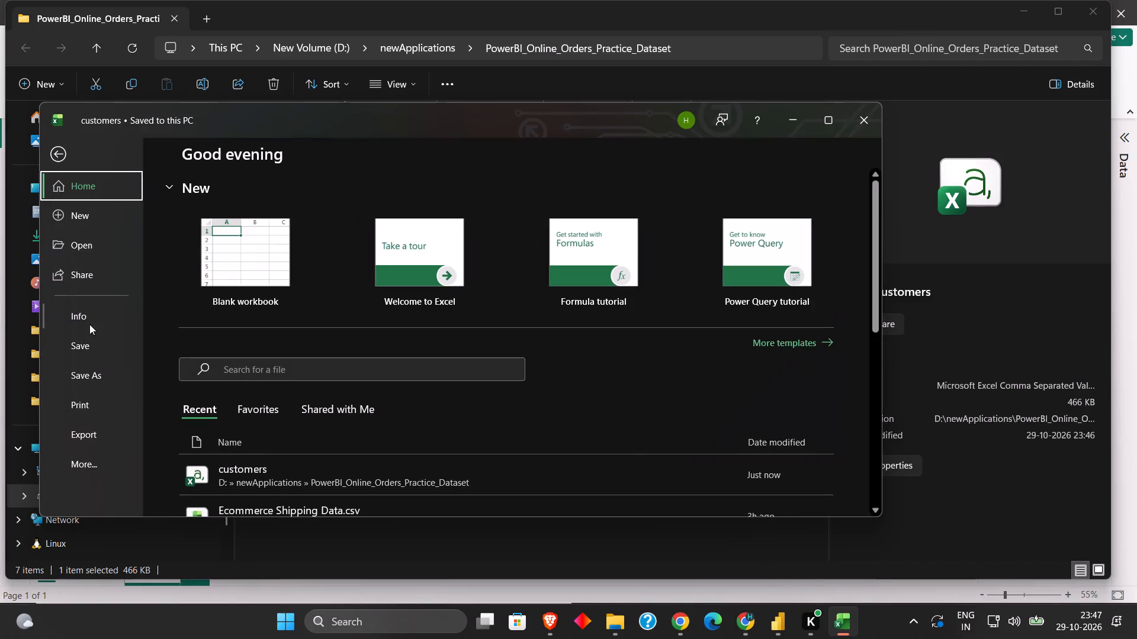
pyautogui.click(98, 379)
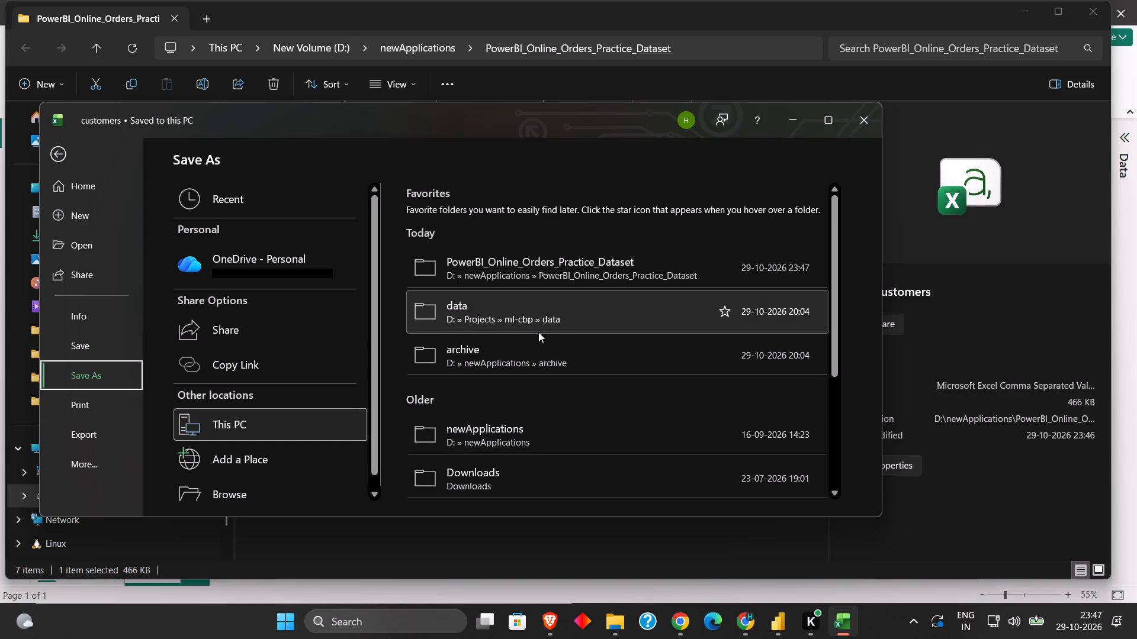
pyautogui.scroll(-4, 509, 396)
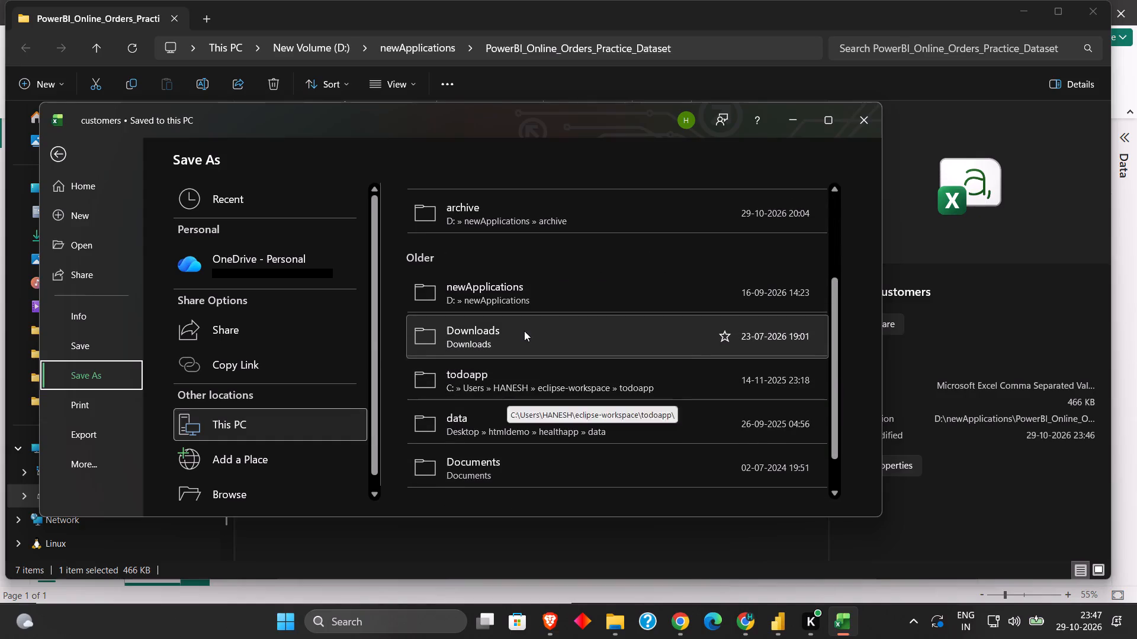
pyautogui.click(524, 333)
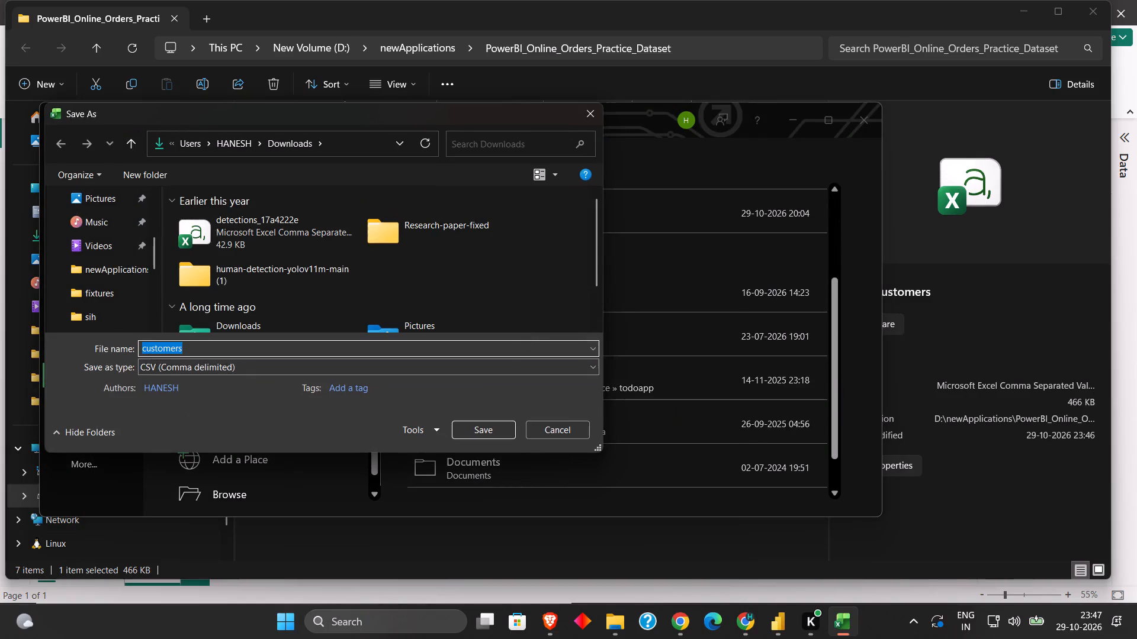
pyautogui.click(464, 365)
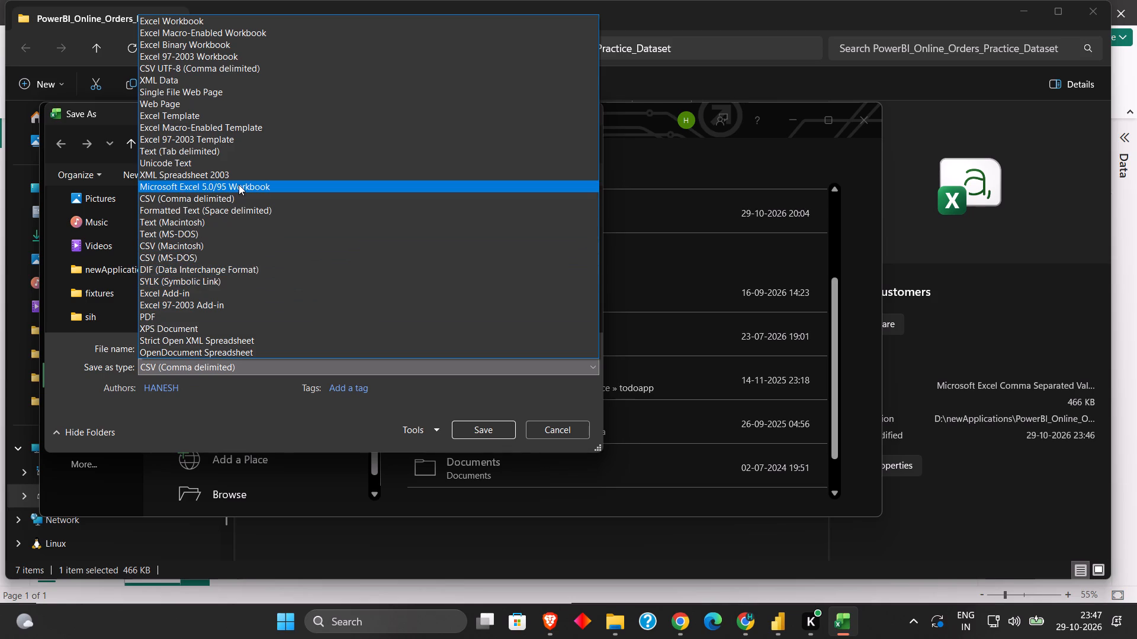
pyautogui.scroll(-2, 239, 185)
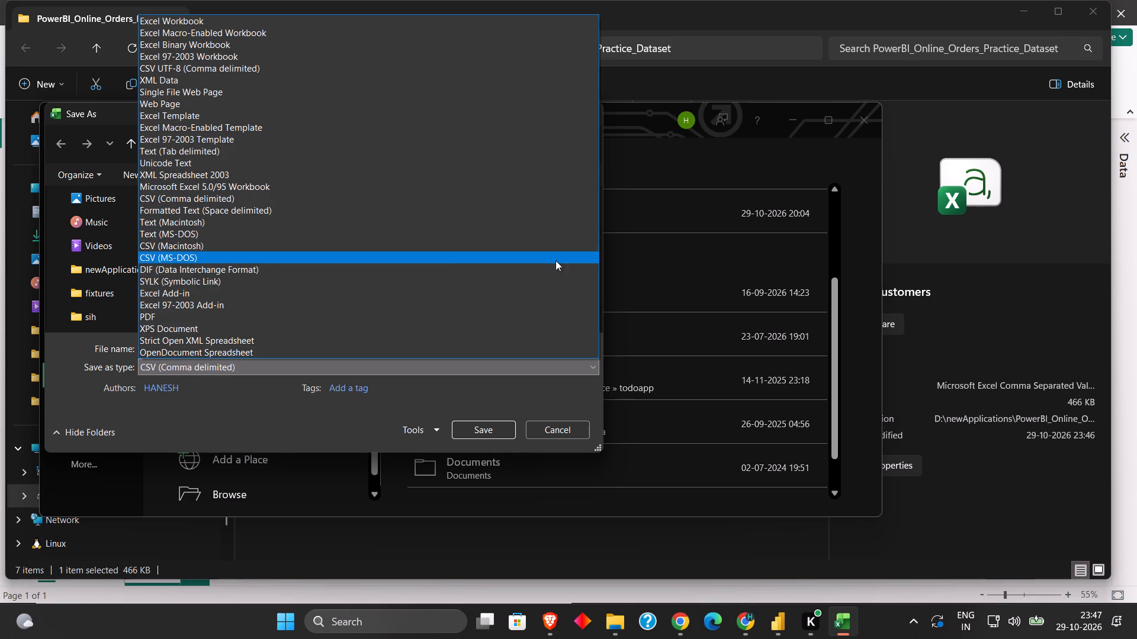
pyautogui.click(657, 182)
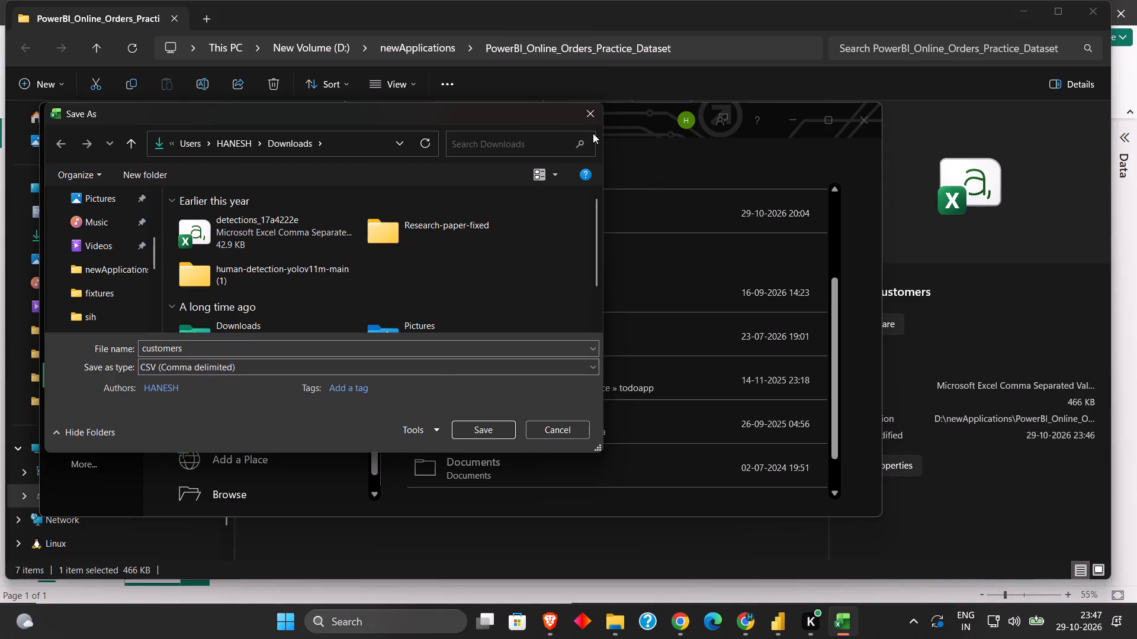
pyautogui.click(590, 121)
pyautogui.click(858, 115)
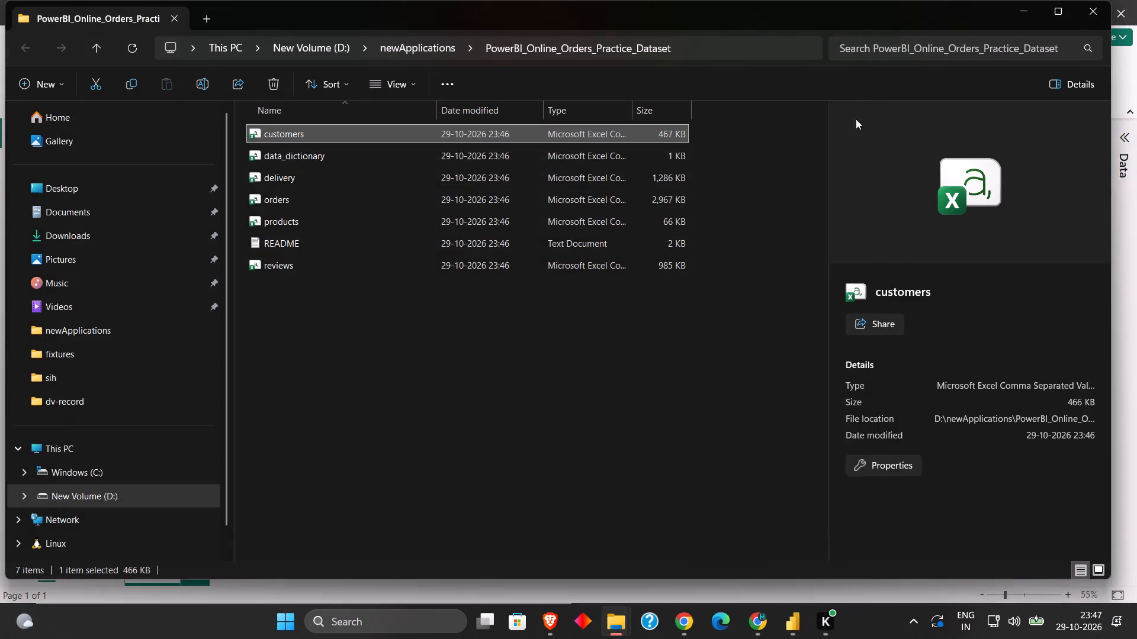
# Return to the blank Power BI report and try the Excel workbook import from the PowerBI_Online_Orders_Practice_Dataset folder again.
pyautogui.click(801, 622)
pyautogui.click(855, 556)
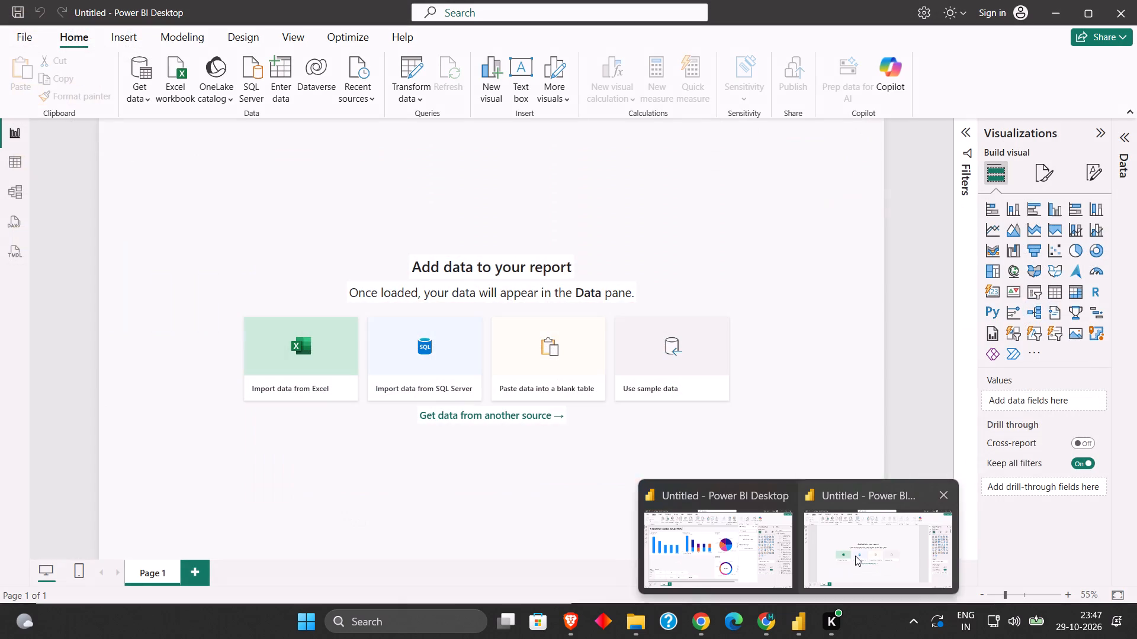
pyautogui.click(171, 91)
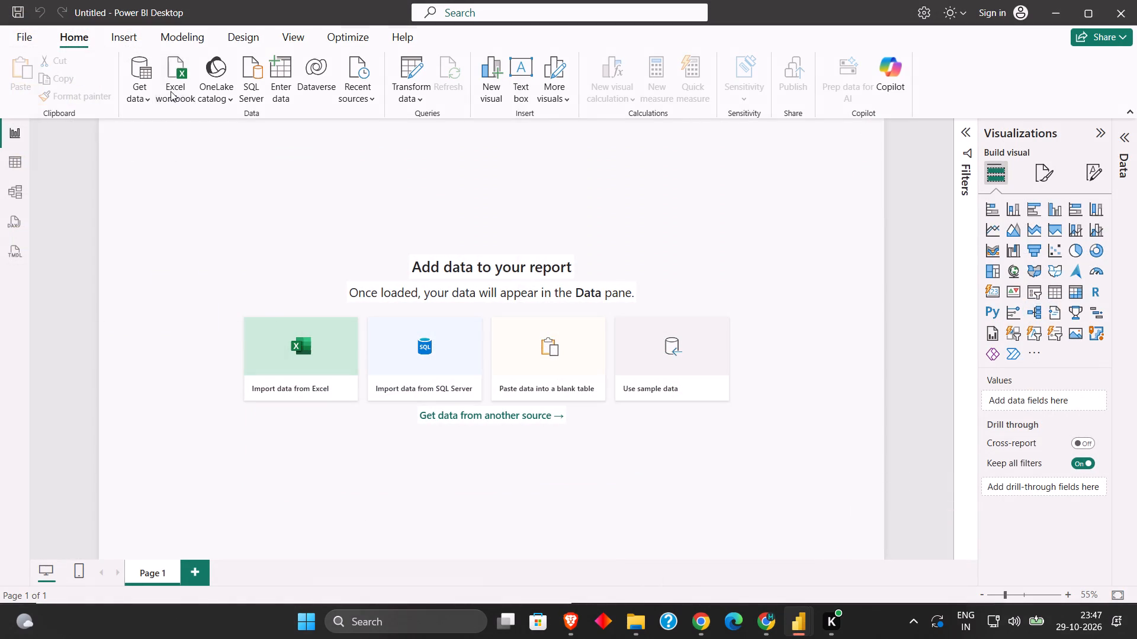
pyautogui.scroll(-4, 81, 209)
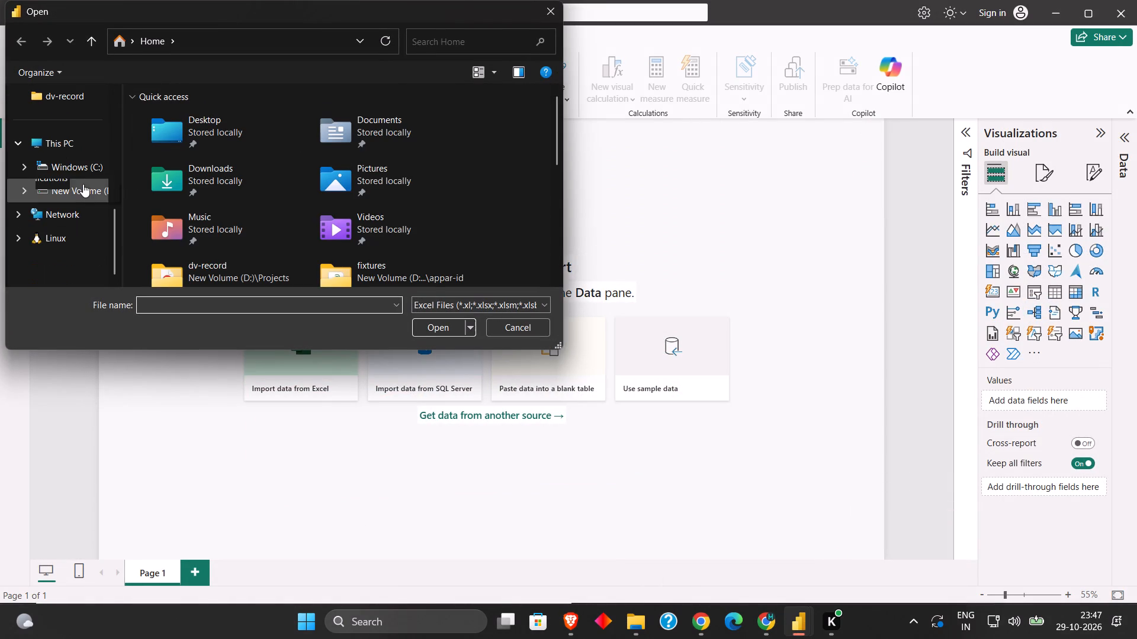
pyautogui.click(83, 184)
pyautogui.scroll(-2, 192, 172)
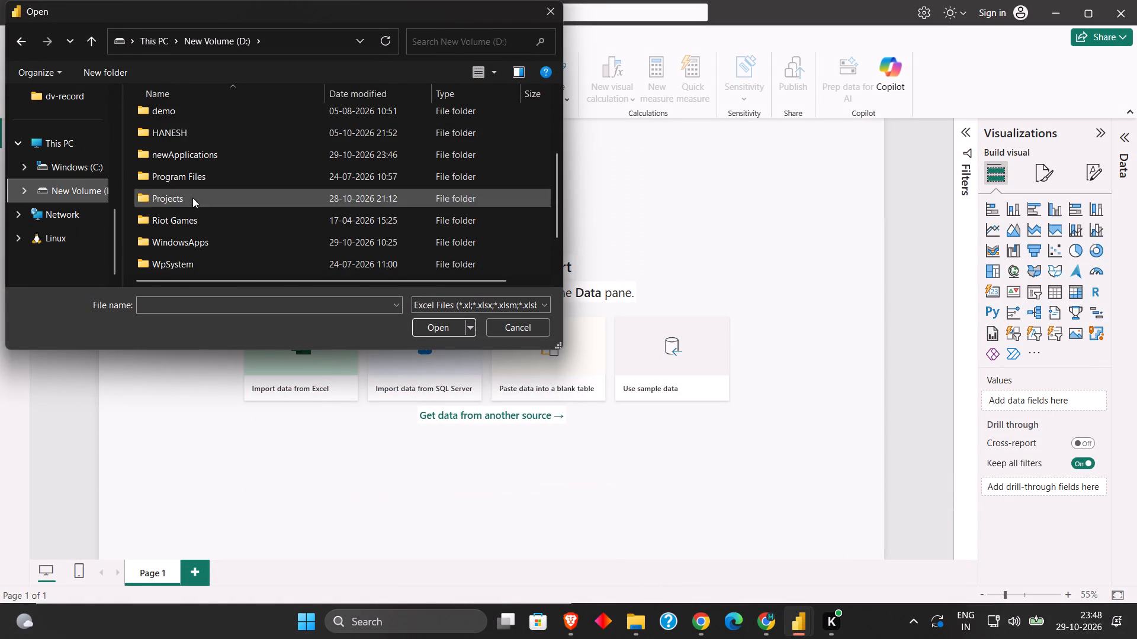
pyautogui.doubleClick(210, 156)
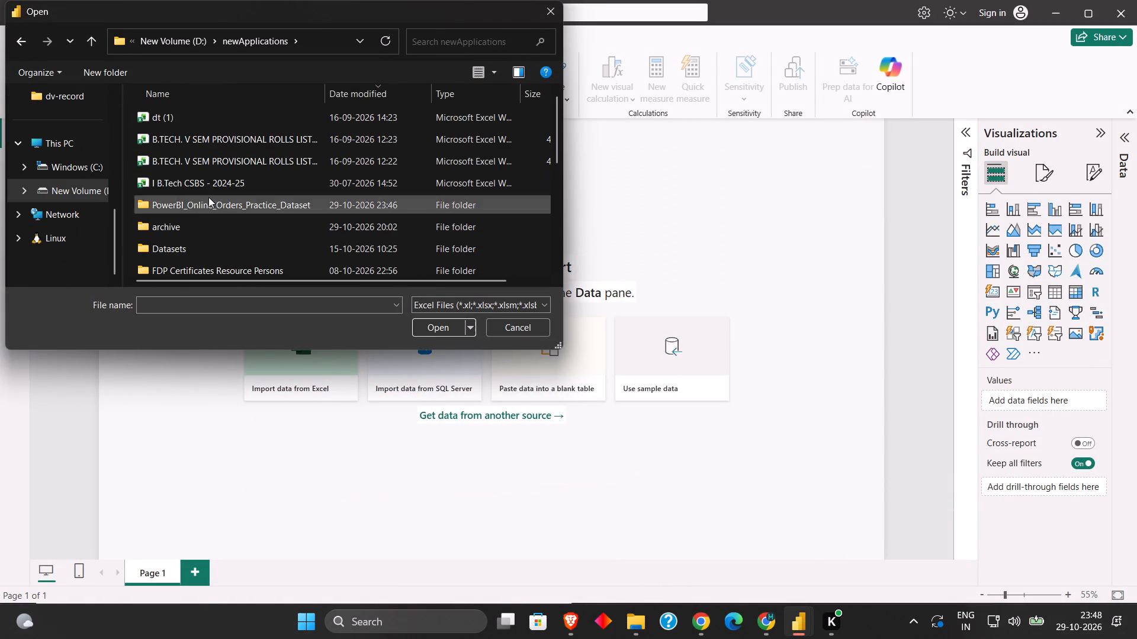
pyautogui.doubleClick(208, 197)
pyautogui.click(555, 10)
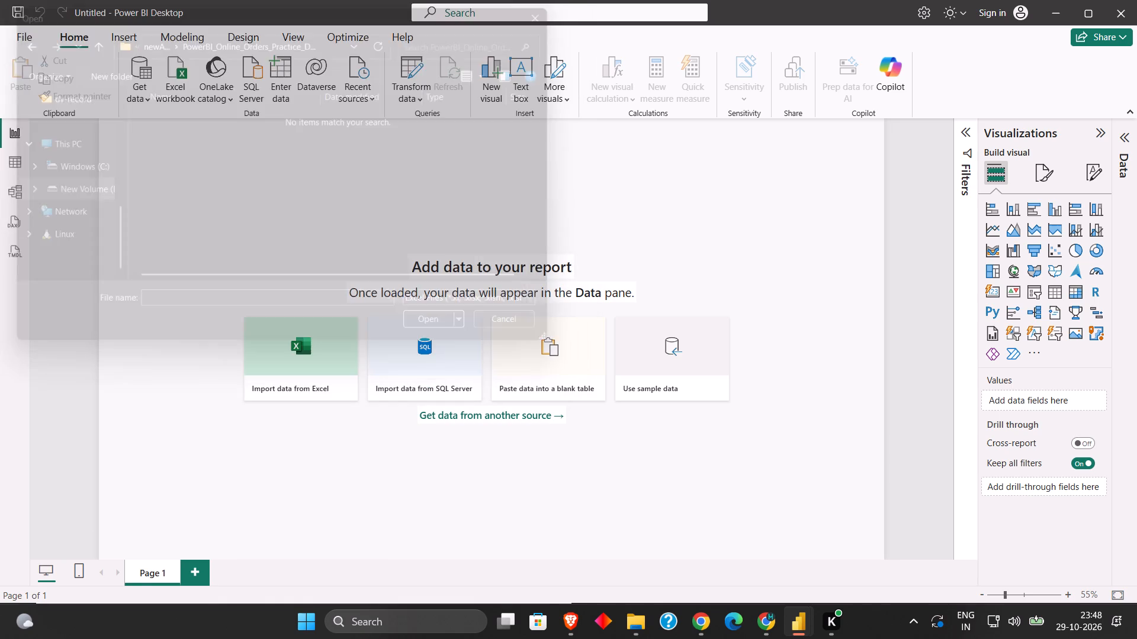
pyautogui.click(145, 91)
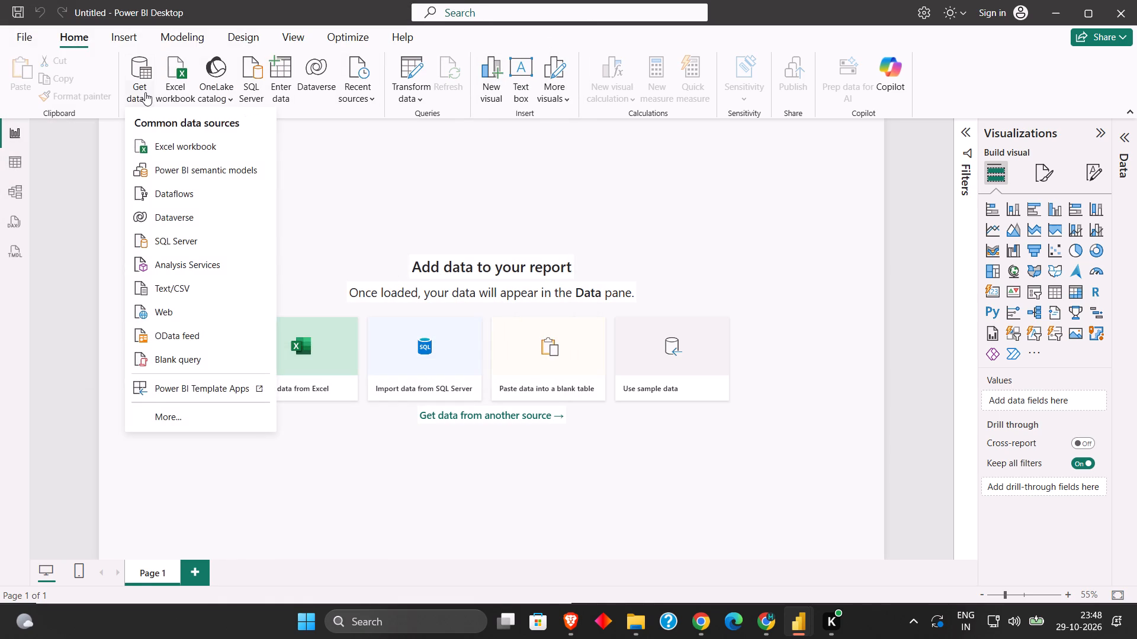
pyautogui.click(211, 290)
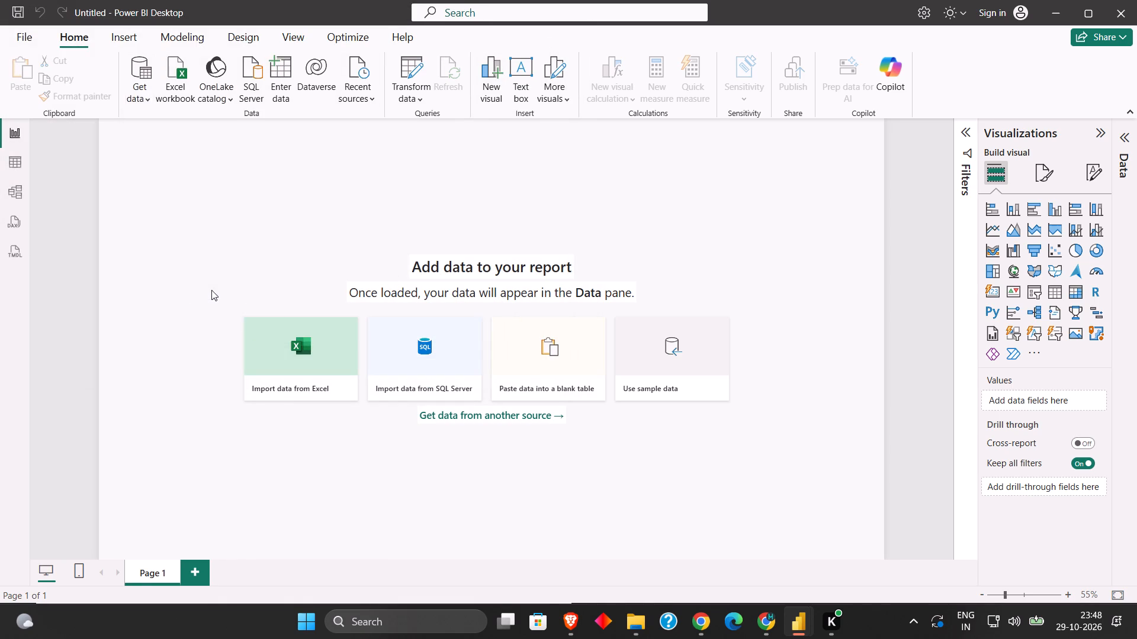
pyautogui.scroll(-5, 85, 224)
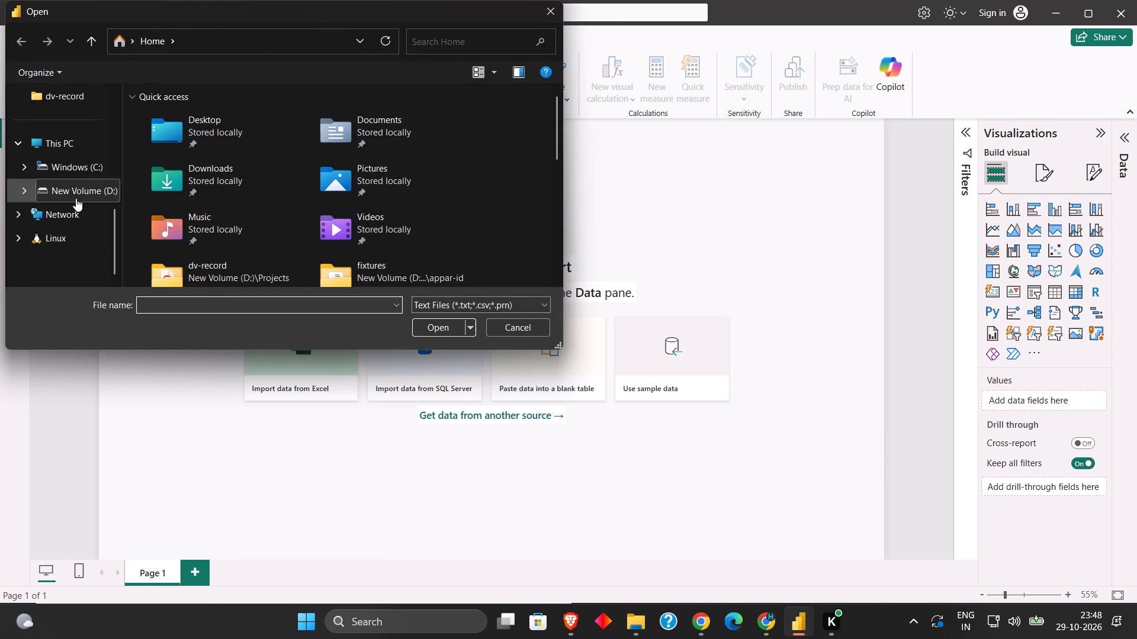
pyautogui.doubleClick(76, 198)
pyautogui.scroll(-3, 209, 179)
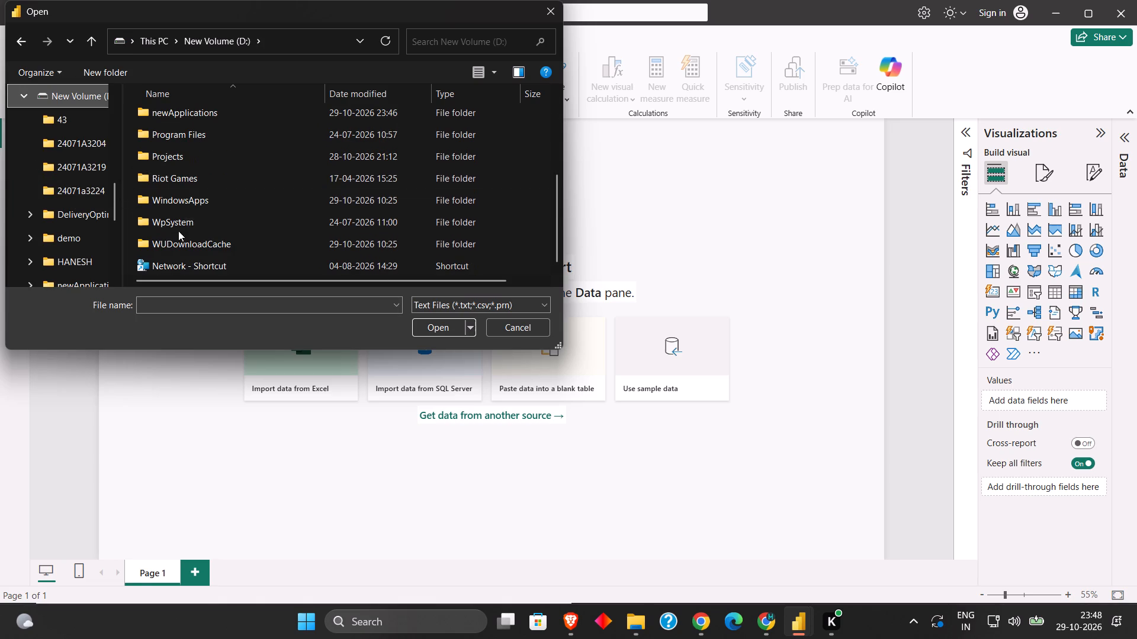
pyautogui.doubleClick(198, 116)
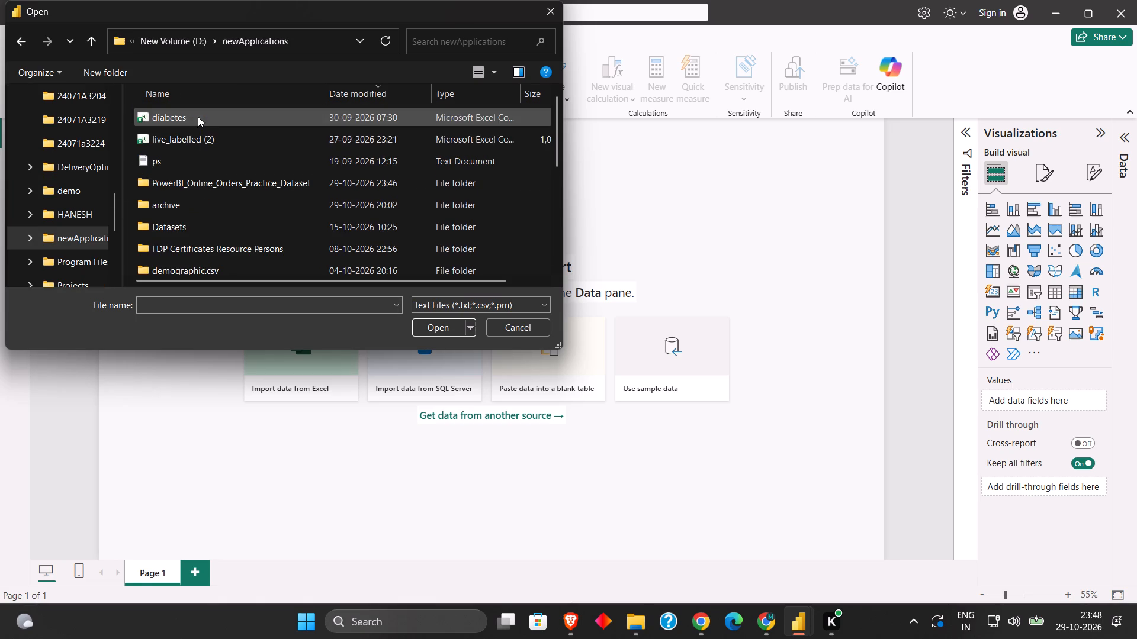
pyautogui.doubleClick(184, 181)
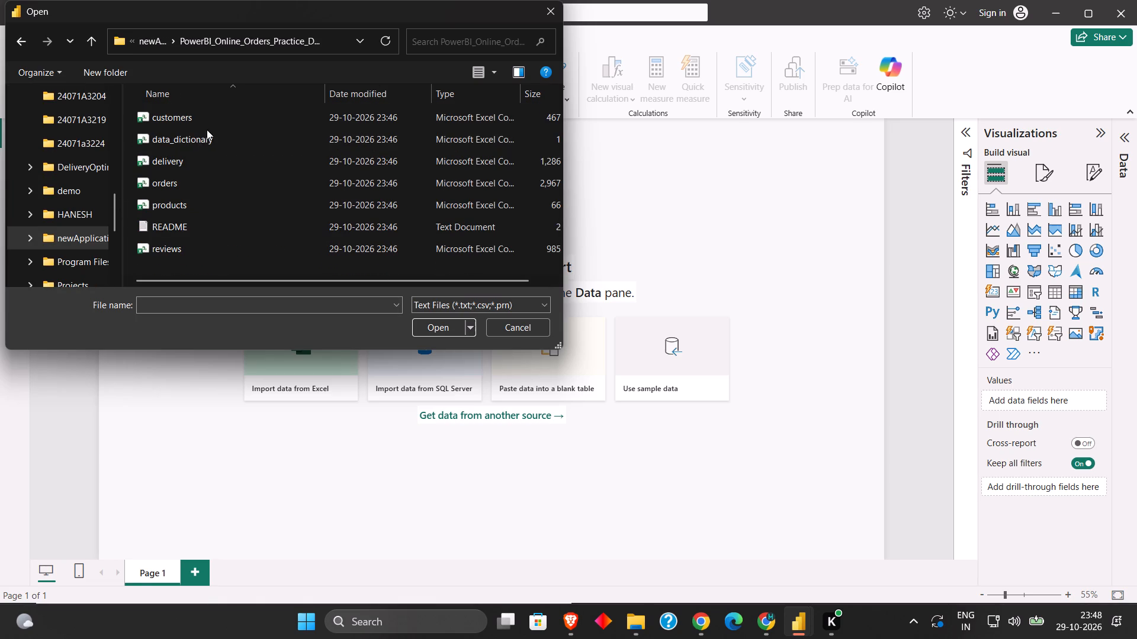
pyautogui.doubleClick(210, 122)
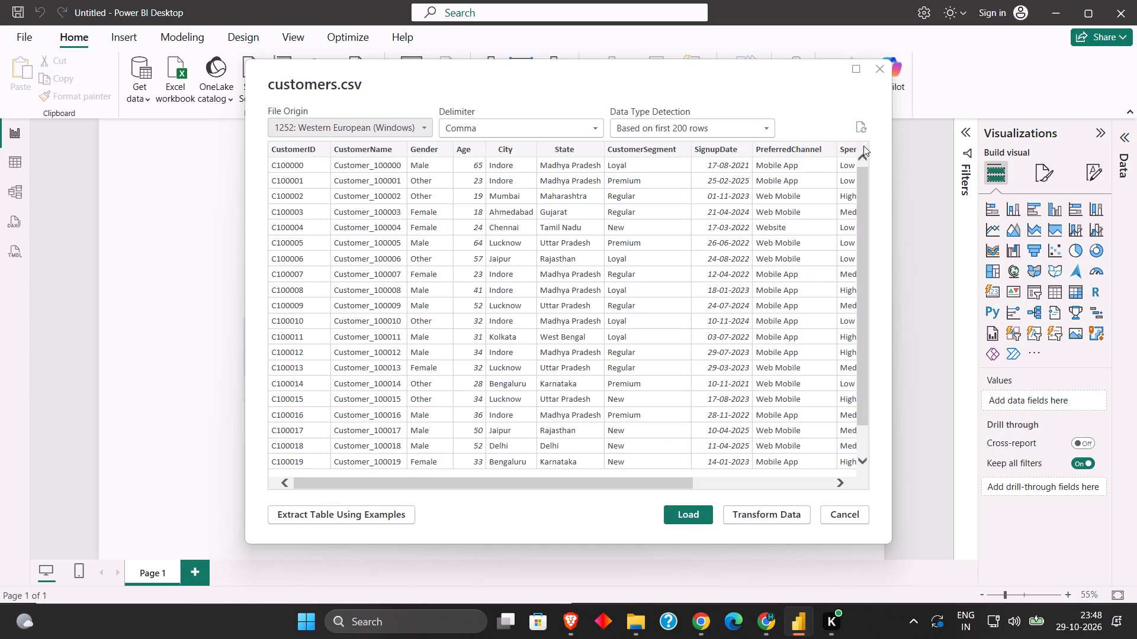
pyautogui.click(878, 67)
# Open the customers file from the PowerBI_Online_Orders_Practice_Dataset folder as a Text/CSV data source.
pyautogui.click(134, 96)
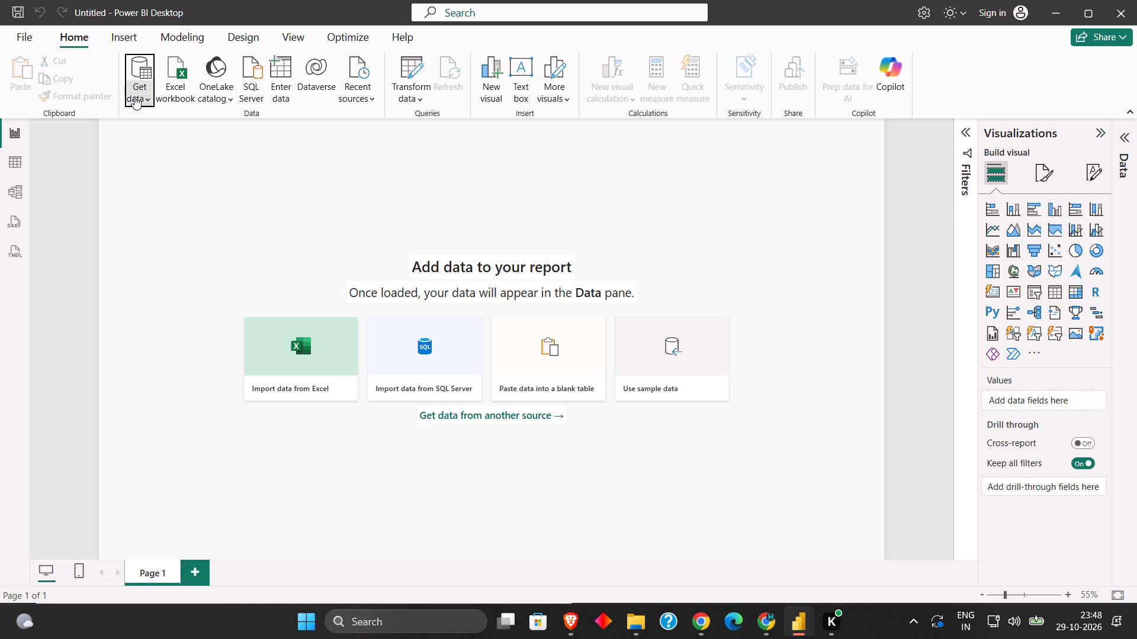
pyautogui.click(176, 295)
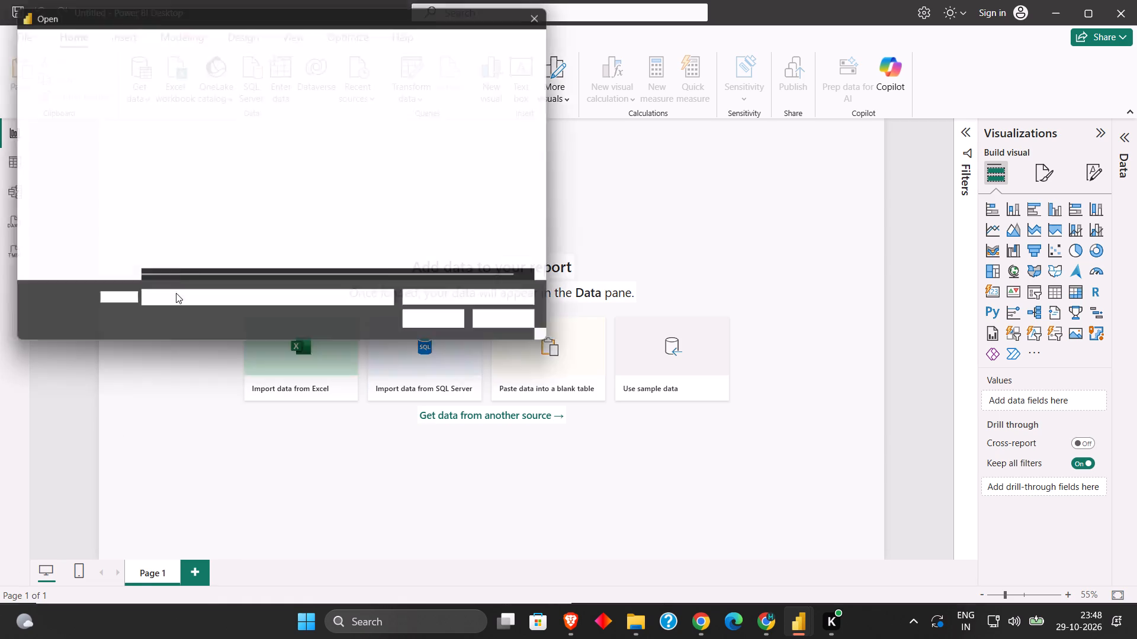
pyautogui.moveTo(272, 256); pyautogui.dragTo(250, 201)
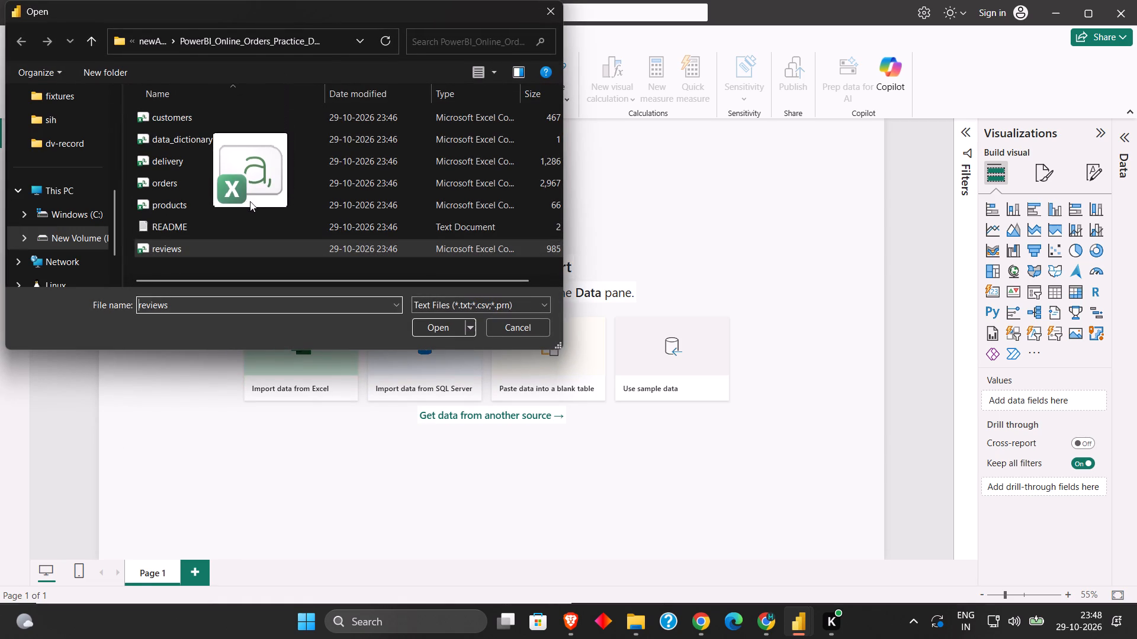
pyautogui.moveTo(250, 201); pyautogui.dragTo(250, 218)
pyautogui.moveTo(239, 275); pyautogui.dragTo(225, 212)
pyautogui.moveTo(235, 256); pyautogui.dragTo(230, 243)
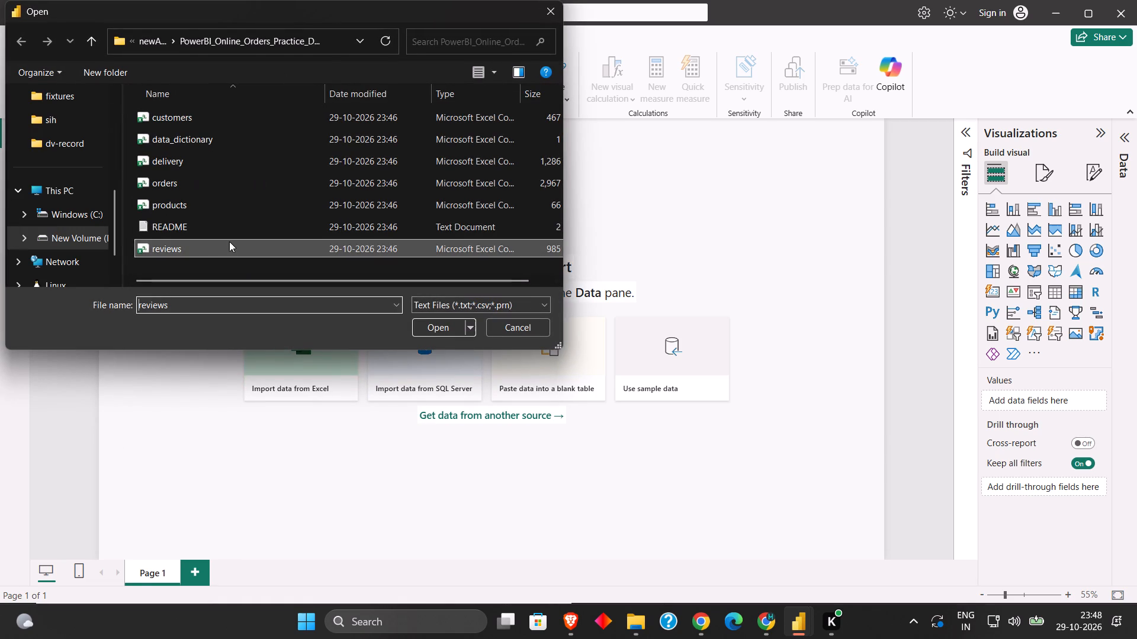
pyautogui.click(227, 230)
pyautogui.click(224, 211)
pyautogui.click(224, 242)
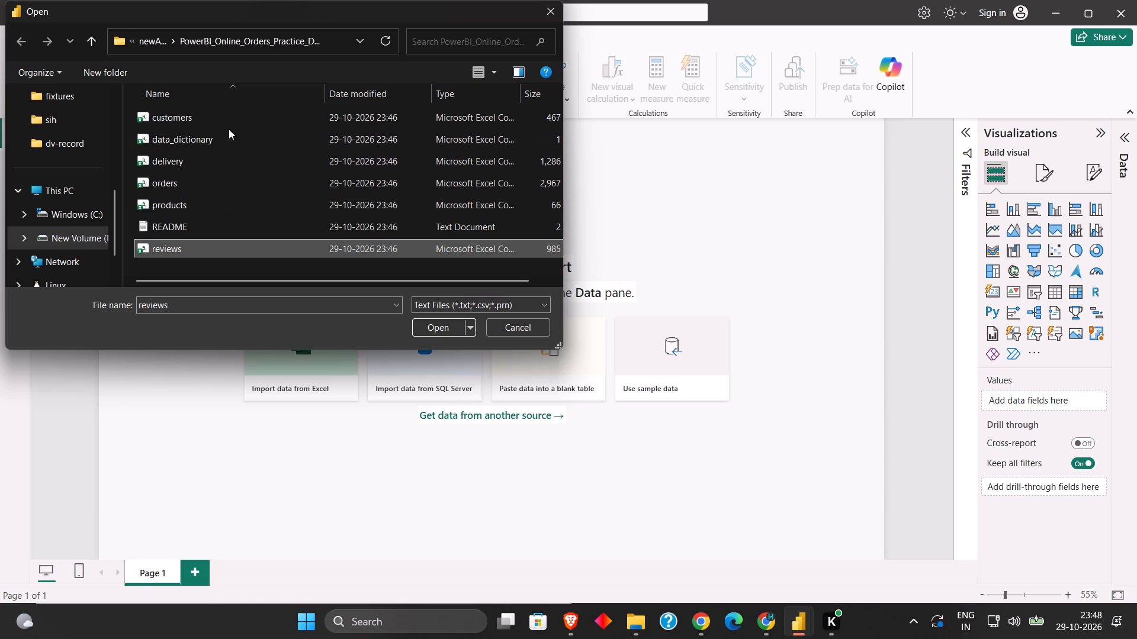
pyautogui.click(229, 121)
pyautogui.click(431, 328)
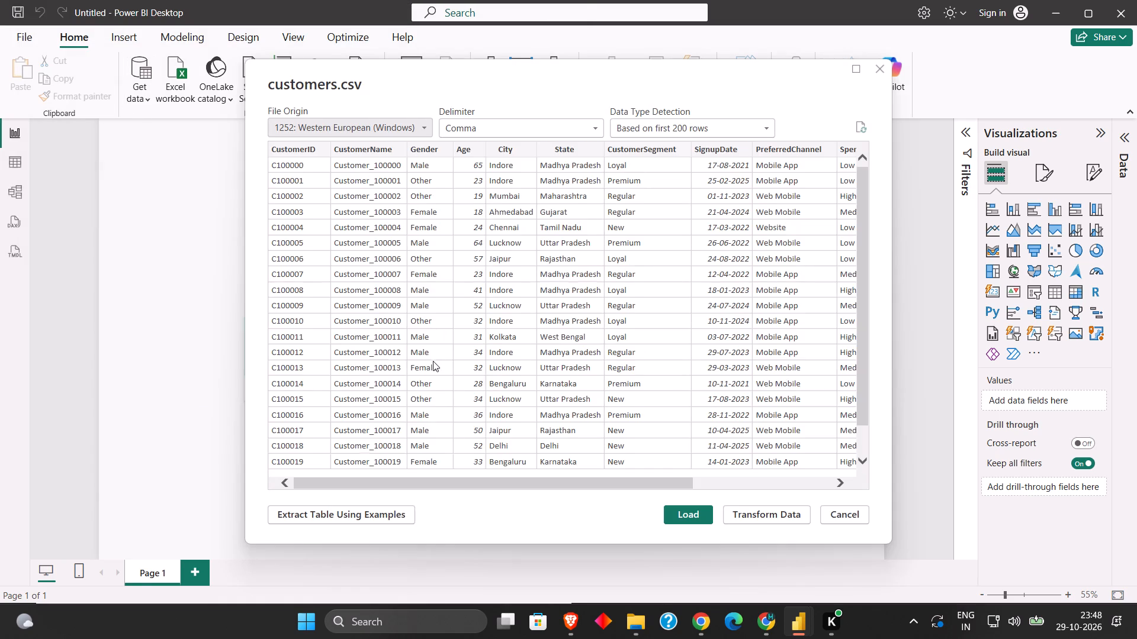
# Look over the customers.csv preview and bring the table into the Power Query Editor for transformation.
pyautogui.scroll(-4, 433, 367)
pyautogui.moveTo(387, 485); pyautogui.dragTo(392, 488)
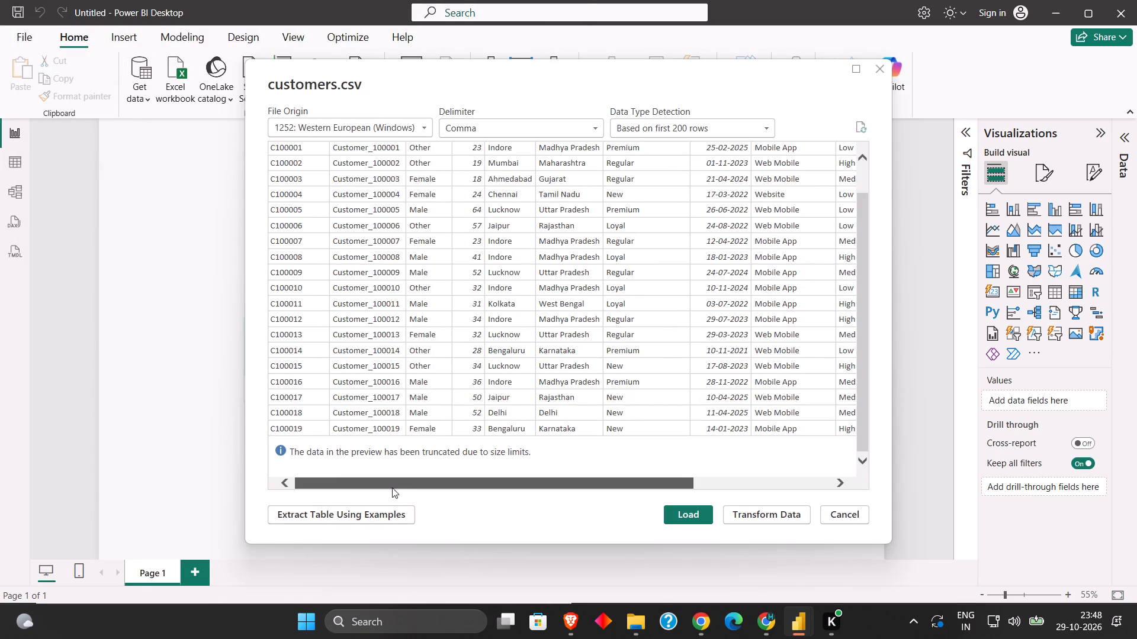
pyautogui.moveTo(392, 488); pyautogui.dragTo(663, 493)
pyautogui.click(764, 520)
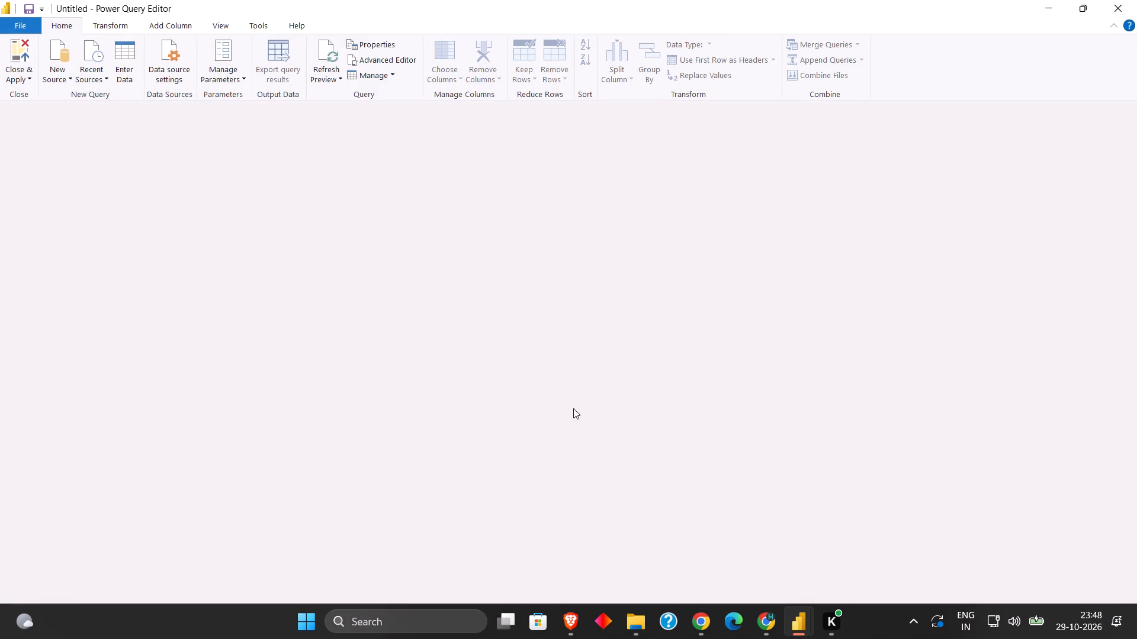
pyautogui.scroll(3, 307, 301)
pyautogui.click(0, 304)
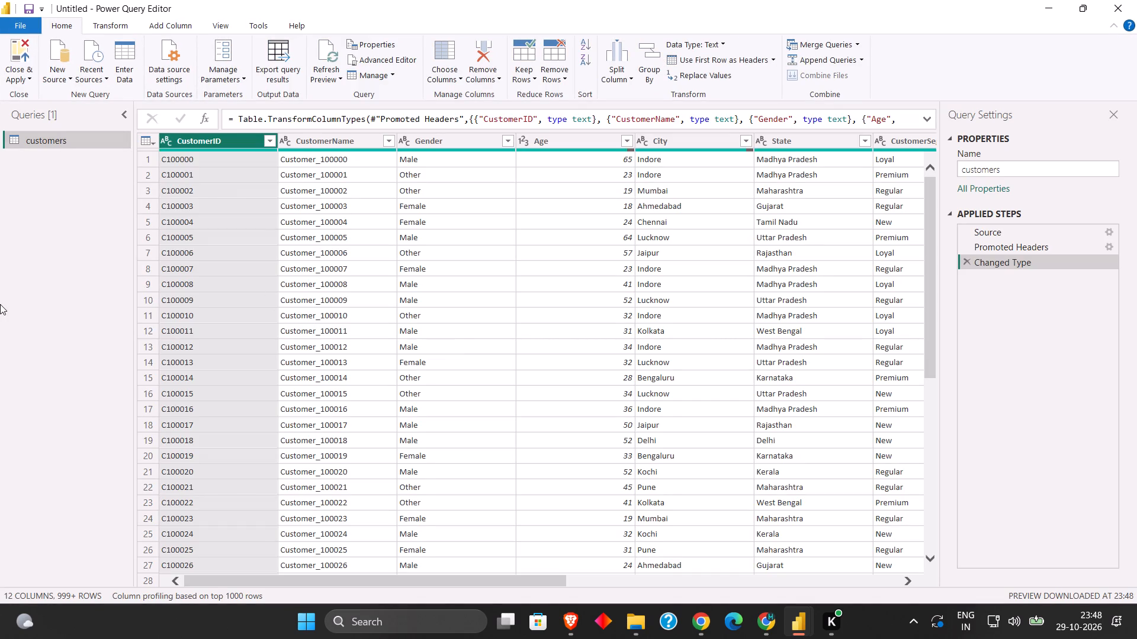
# Remove duplicate rows from the customers query based on the CustomerID column.
pyautogui.scroll(-3, 504, 237)
pyautogui.scroll(2, 504, 237)
pyautogui.scroll(-1, 504, 237)
pyautogui.scroll(1, 504, 237)
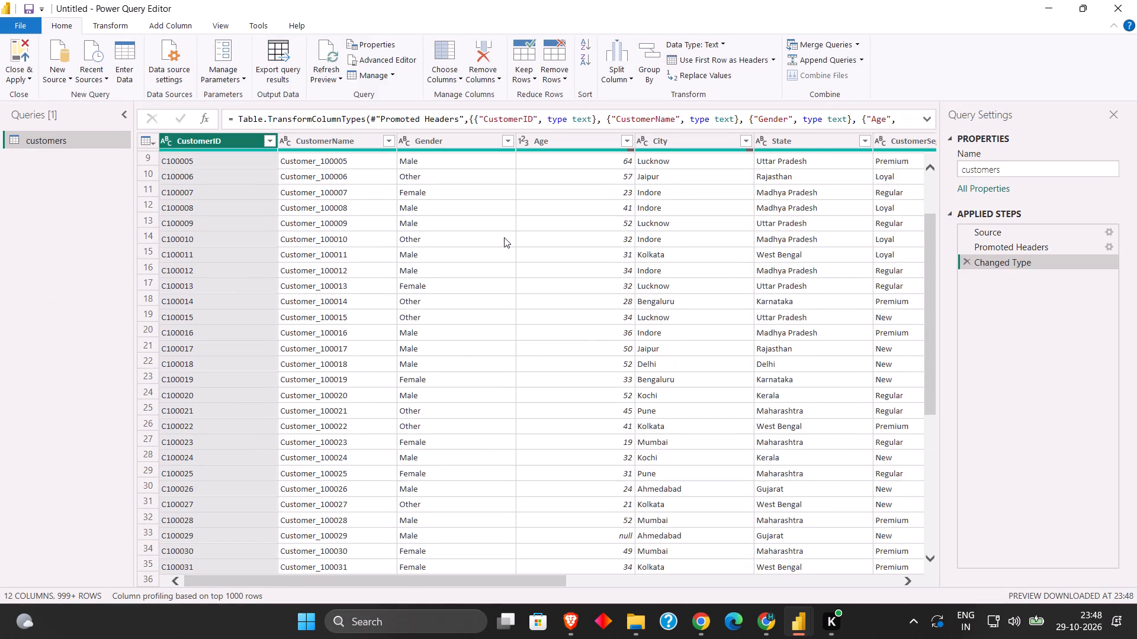
pyautogui.scroll(5, 504, 237)
pyautogui.click(488, 79)
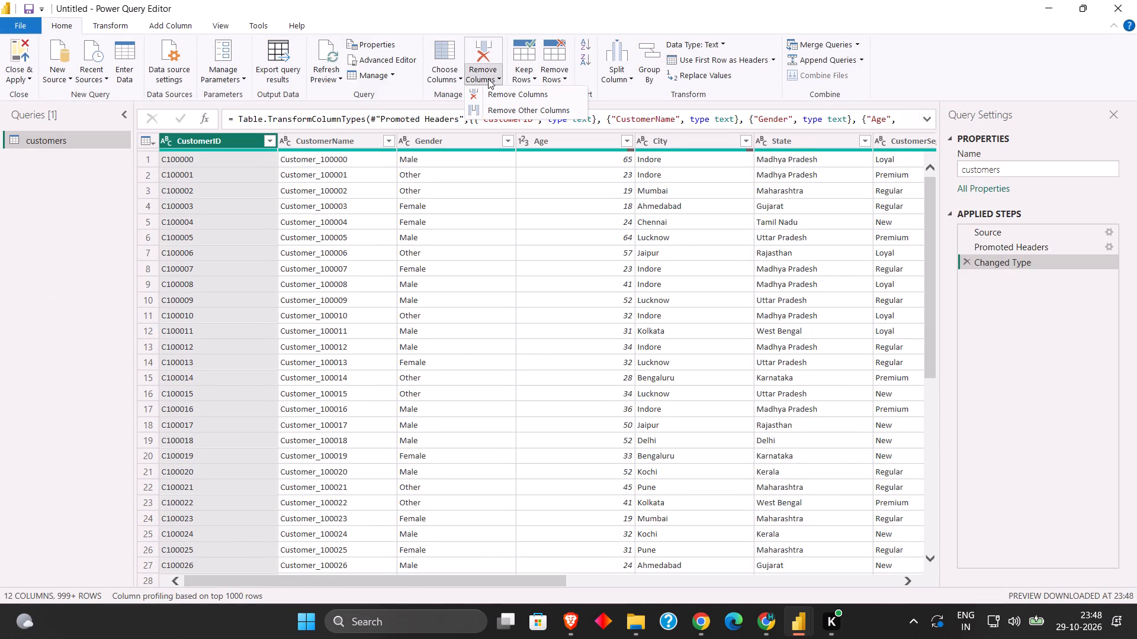
pyautogui.click(550, 78)
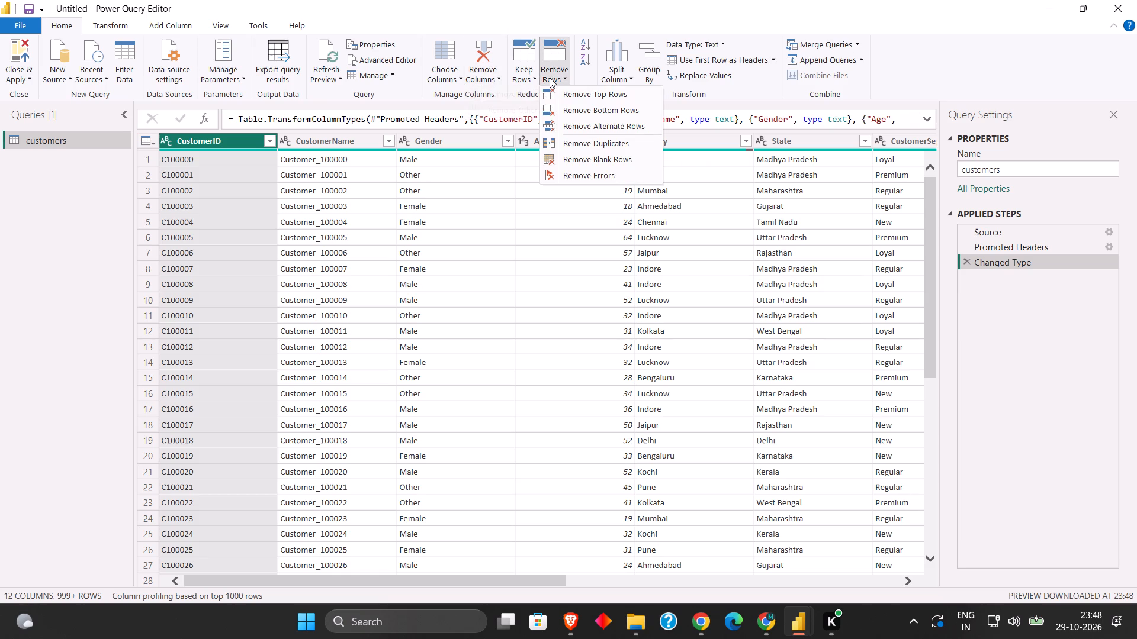
pyautogui.click(583, 142)
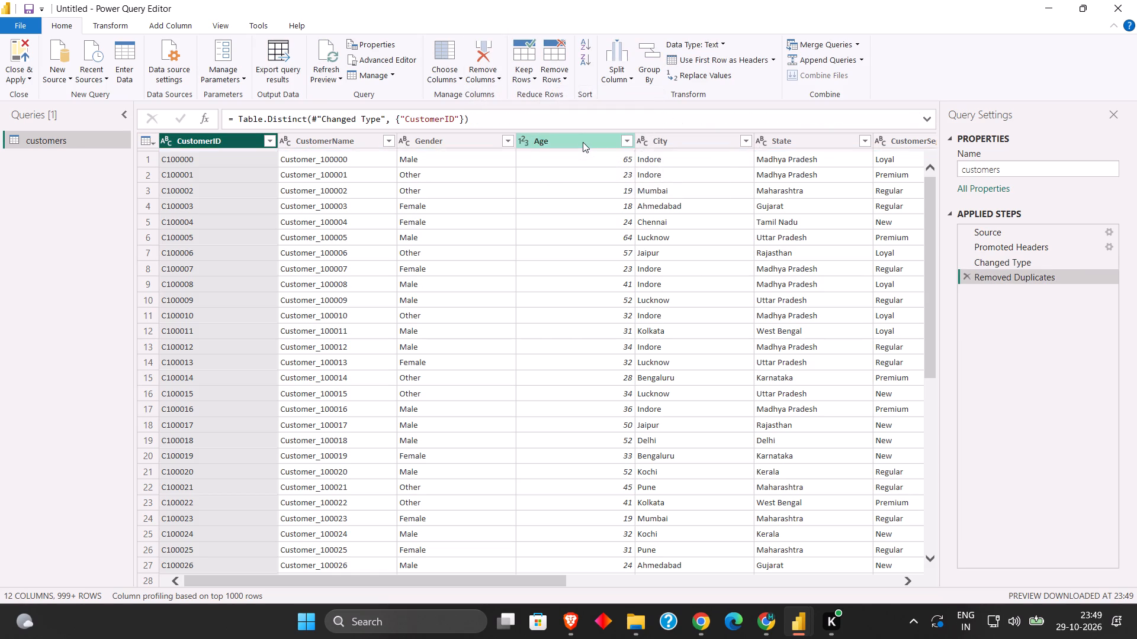
# Remove the blank rows from the customers query.
pyautogui.click(561, 78)
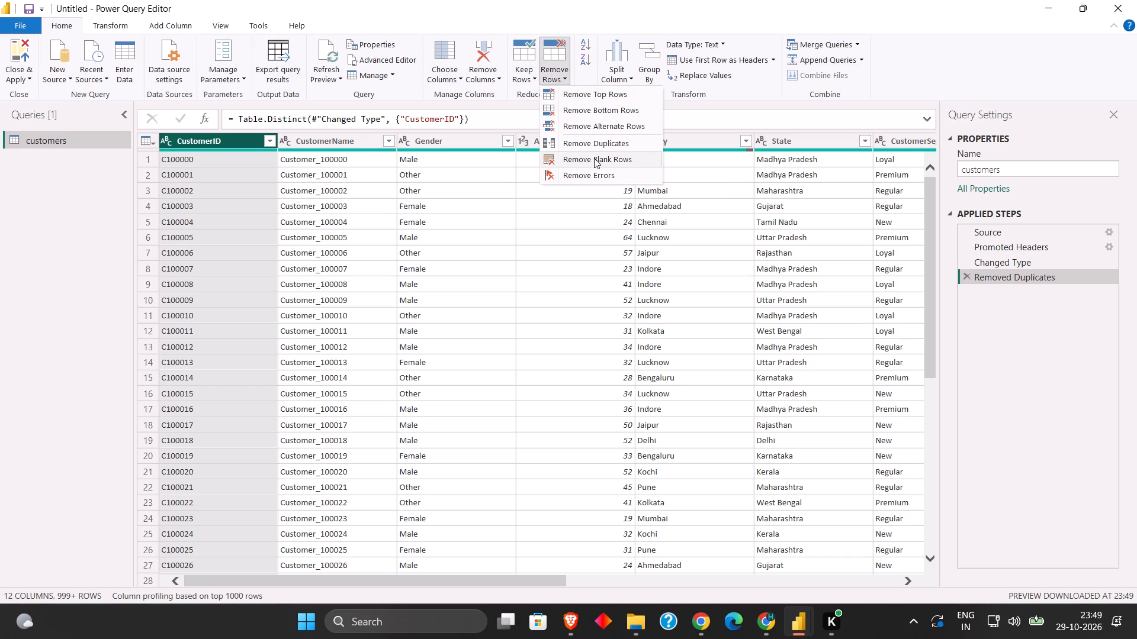
pyautogui.click(594, 158)
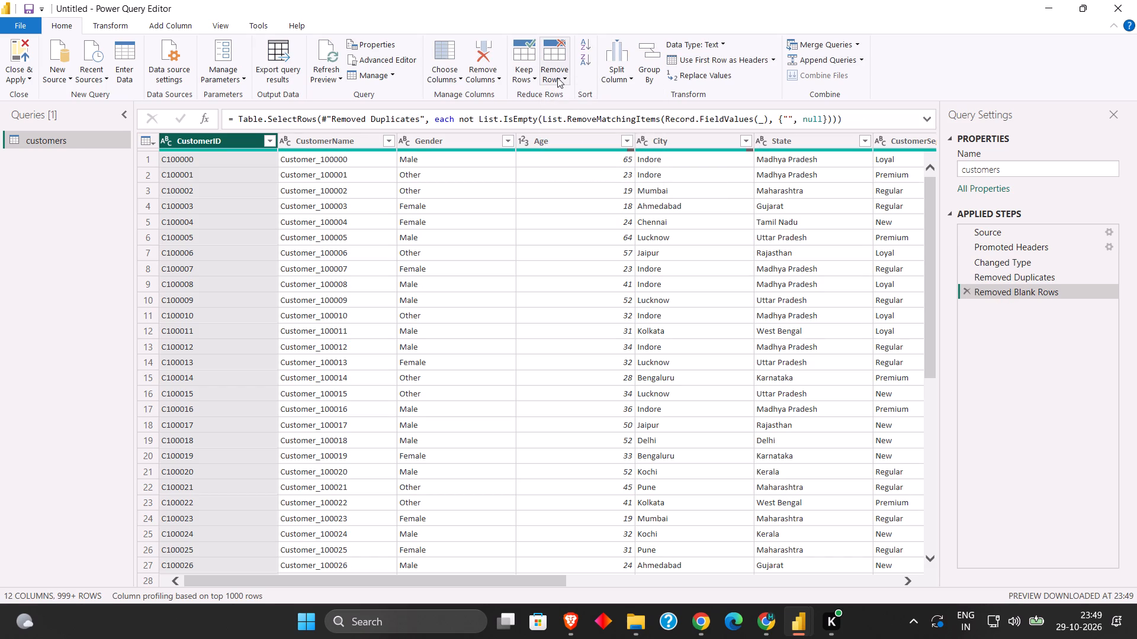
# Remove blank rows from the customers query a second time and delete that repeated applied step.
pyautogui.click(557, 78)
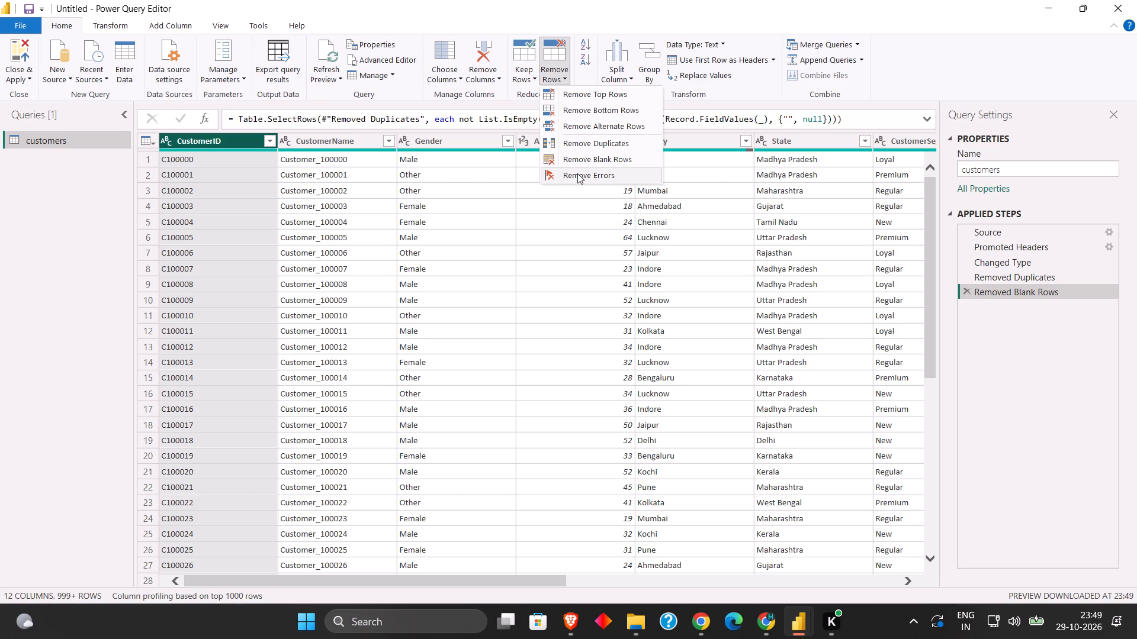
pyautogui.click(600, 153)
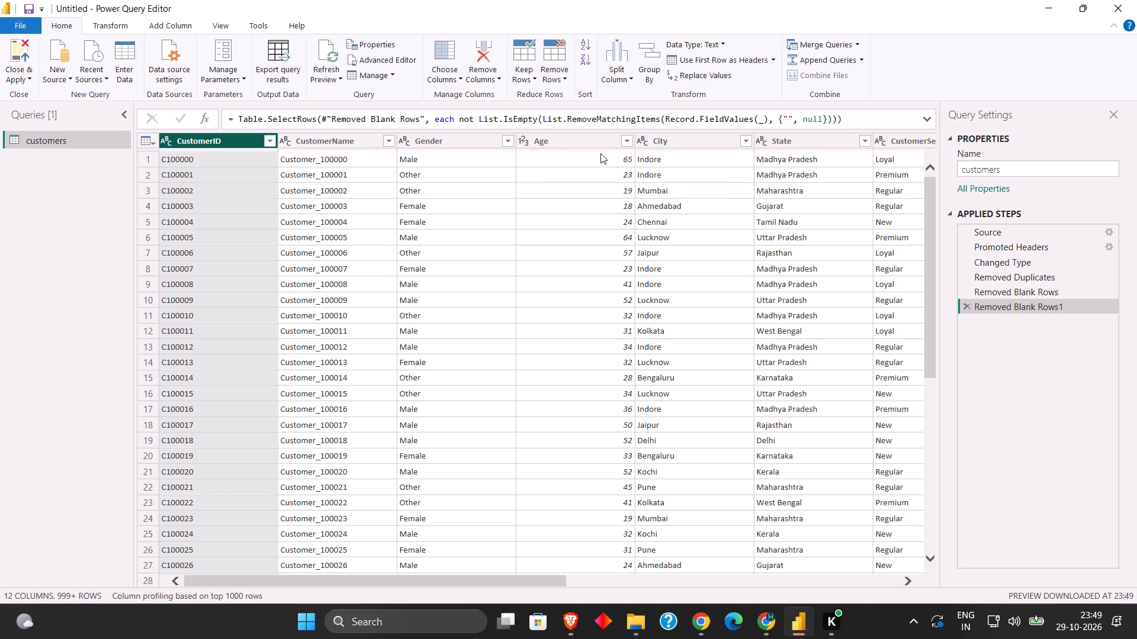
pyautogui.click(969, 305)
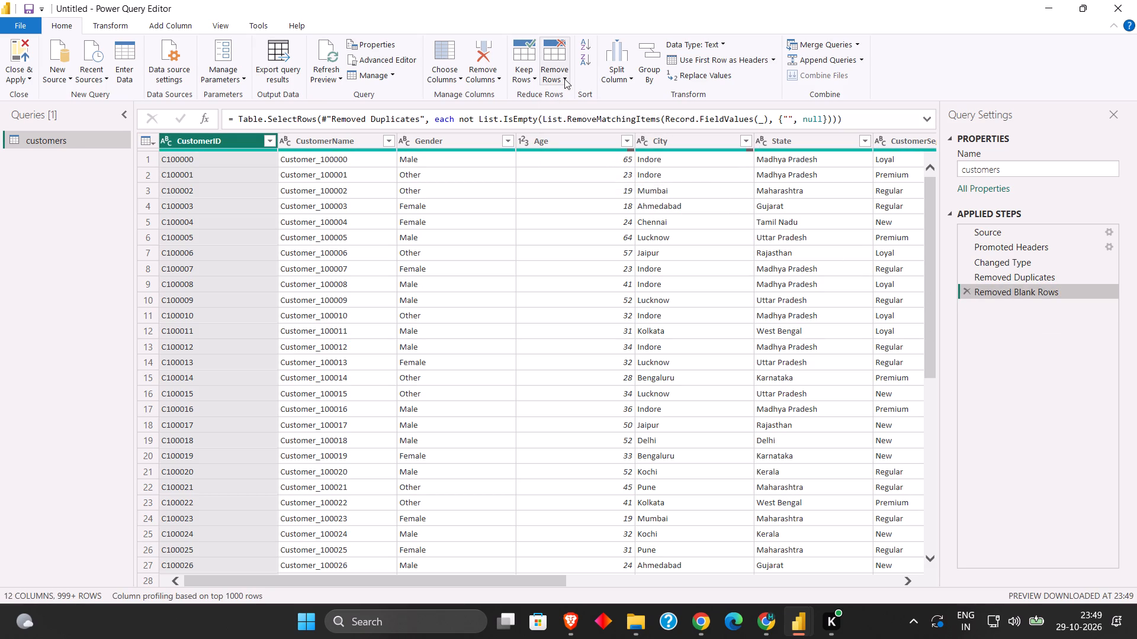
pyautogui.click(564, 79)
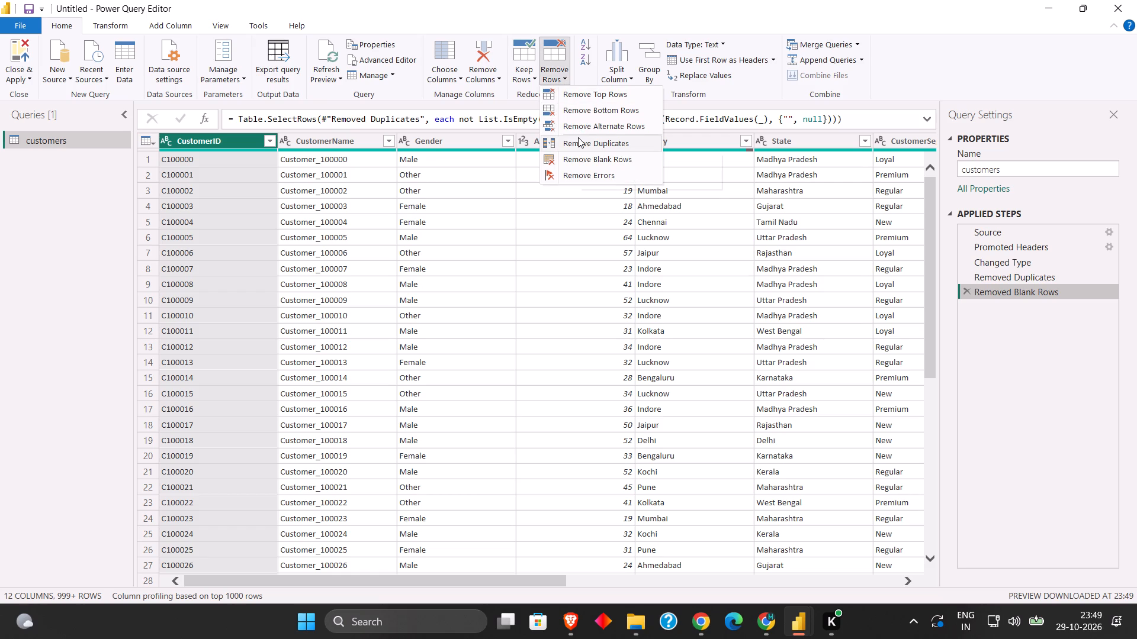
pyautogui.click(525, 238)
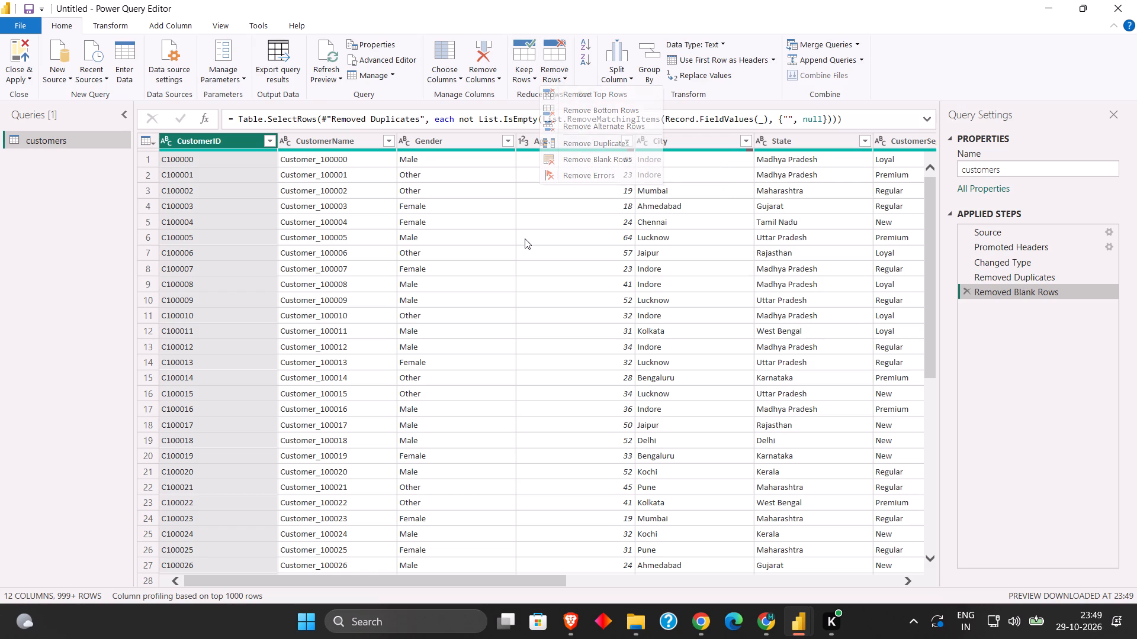
# Examine the customers rows, particularly the Age column, for missing values.
pyautogui.scroll(-8, 525, 238)
pyautogui.scroll(6, 525, 239)
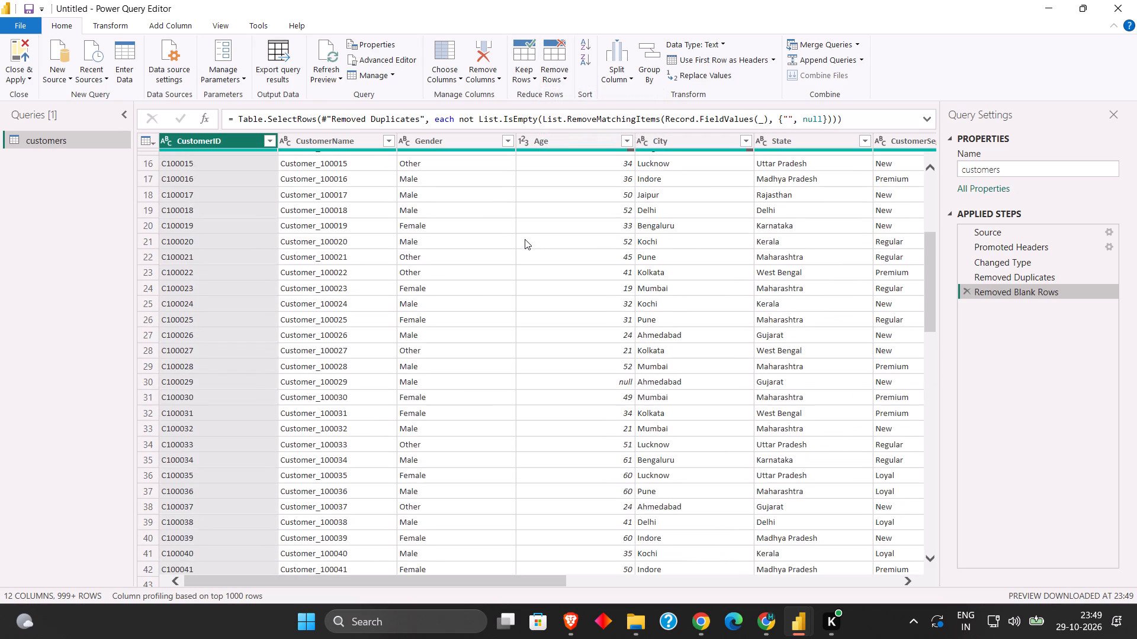
pyautogui.scroll(12, 538, 272)
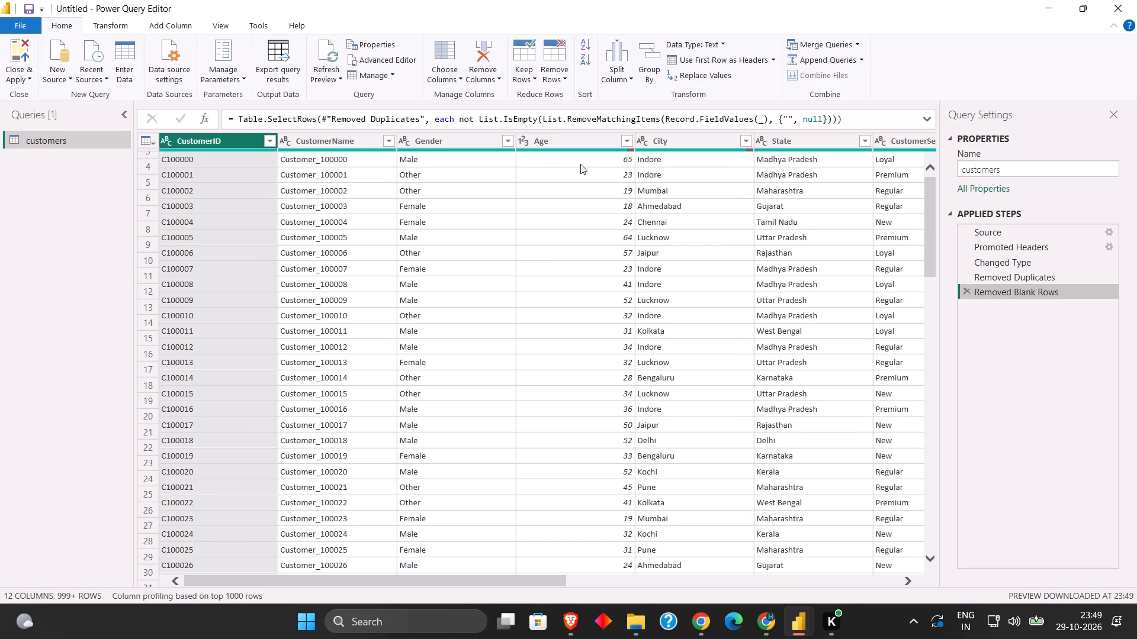
pyautogui.click(580, 144)
pyautogui.scroll(-3, 580, 144)
pyautogui.scroll(-1, 589, 250)
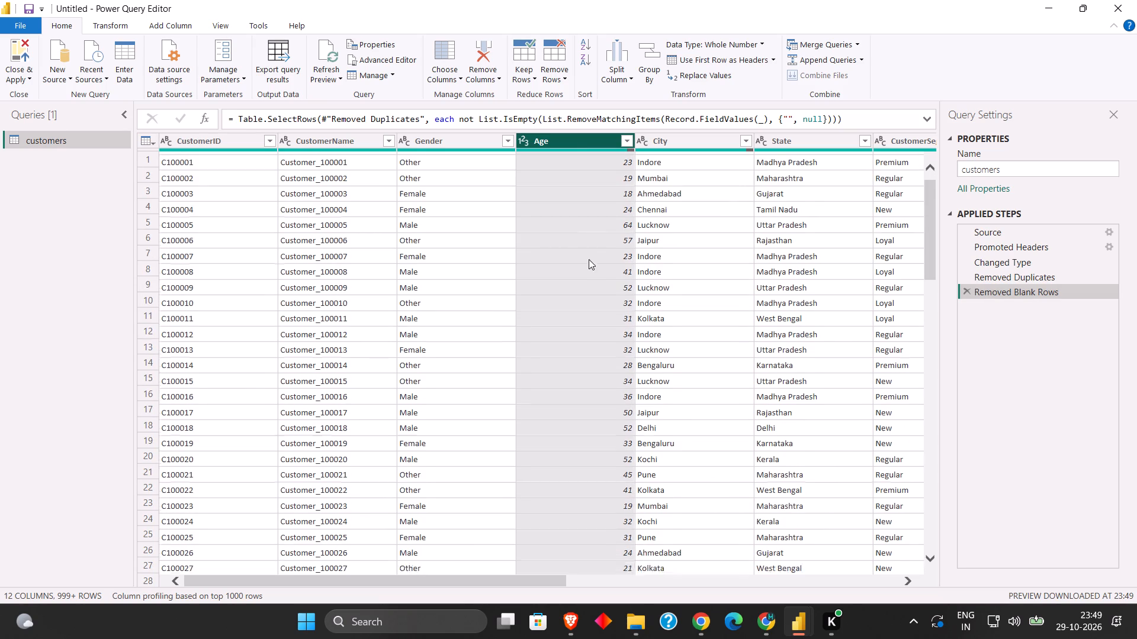
pyautogui.scroll(-4, 589, 259)
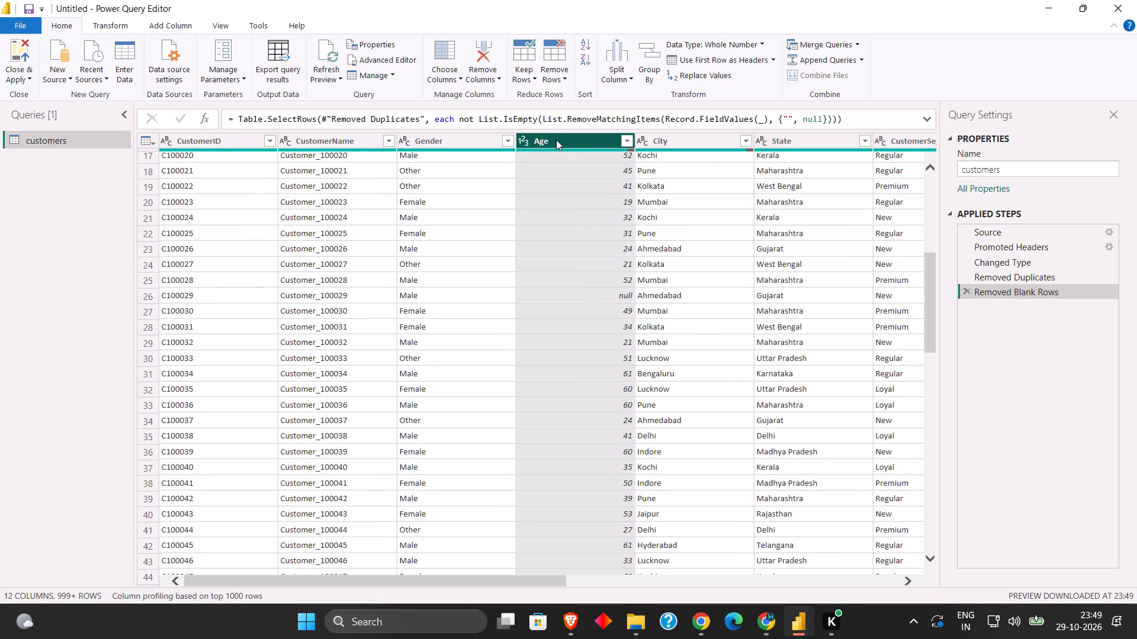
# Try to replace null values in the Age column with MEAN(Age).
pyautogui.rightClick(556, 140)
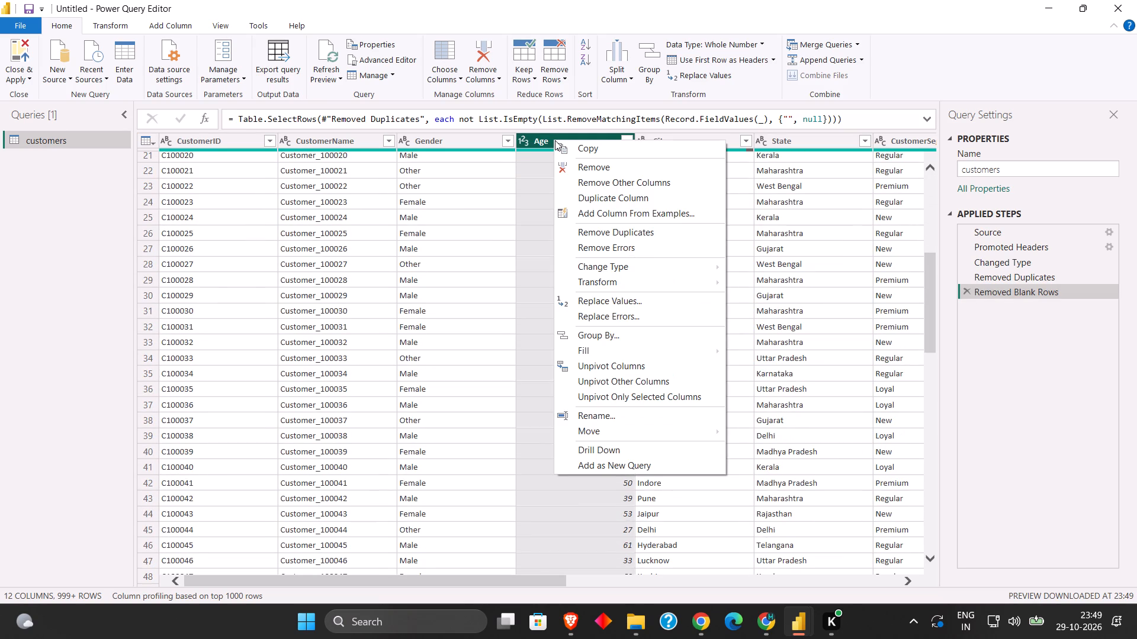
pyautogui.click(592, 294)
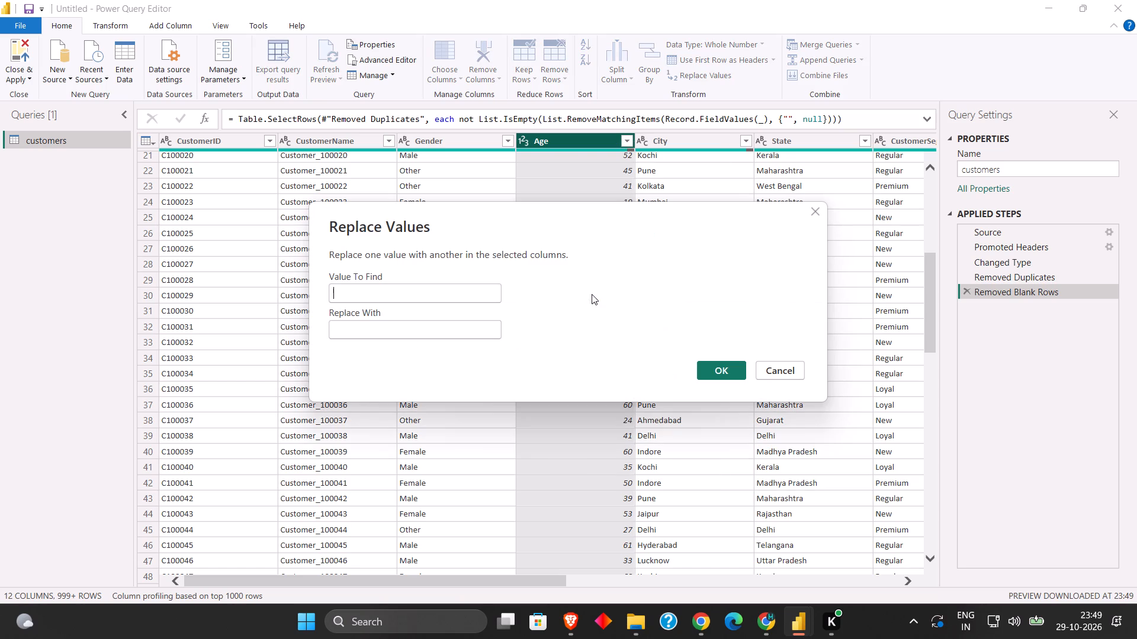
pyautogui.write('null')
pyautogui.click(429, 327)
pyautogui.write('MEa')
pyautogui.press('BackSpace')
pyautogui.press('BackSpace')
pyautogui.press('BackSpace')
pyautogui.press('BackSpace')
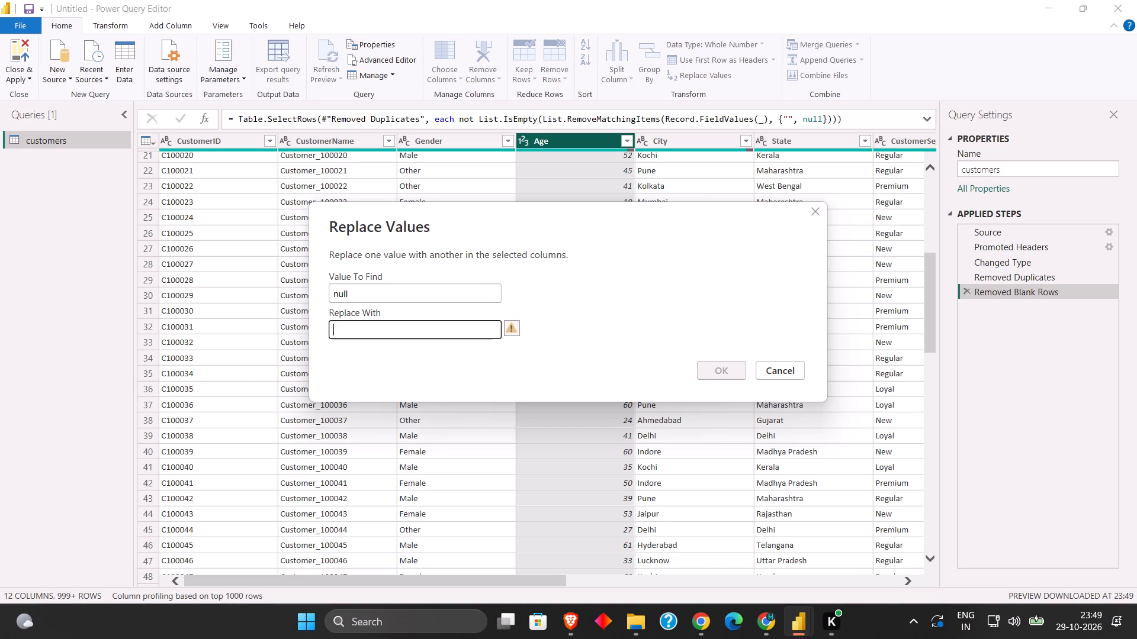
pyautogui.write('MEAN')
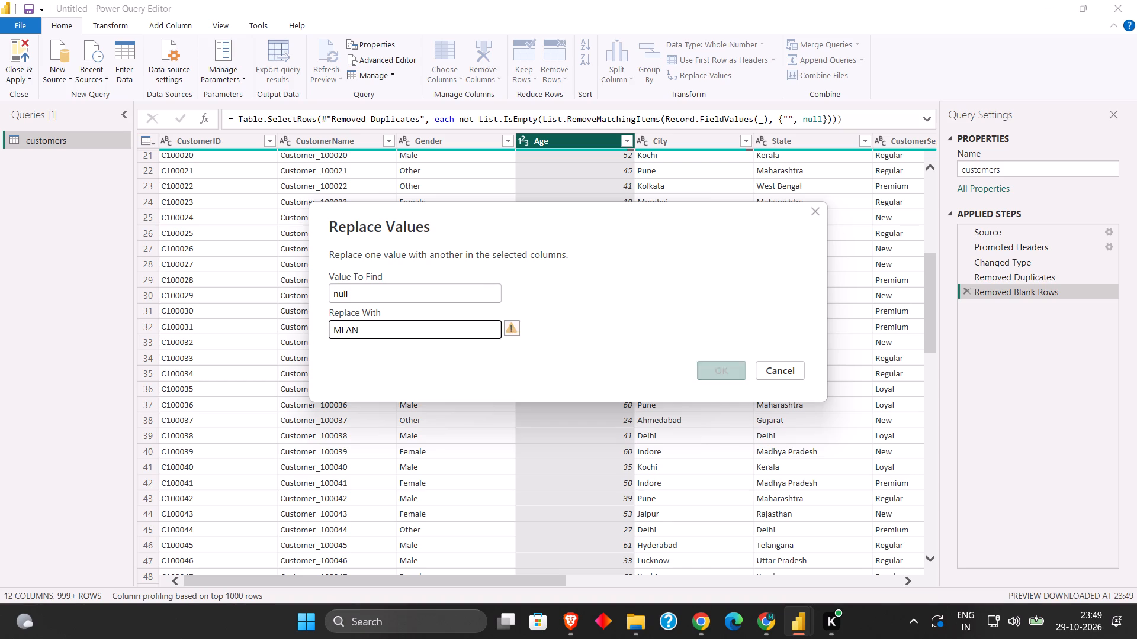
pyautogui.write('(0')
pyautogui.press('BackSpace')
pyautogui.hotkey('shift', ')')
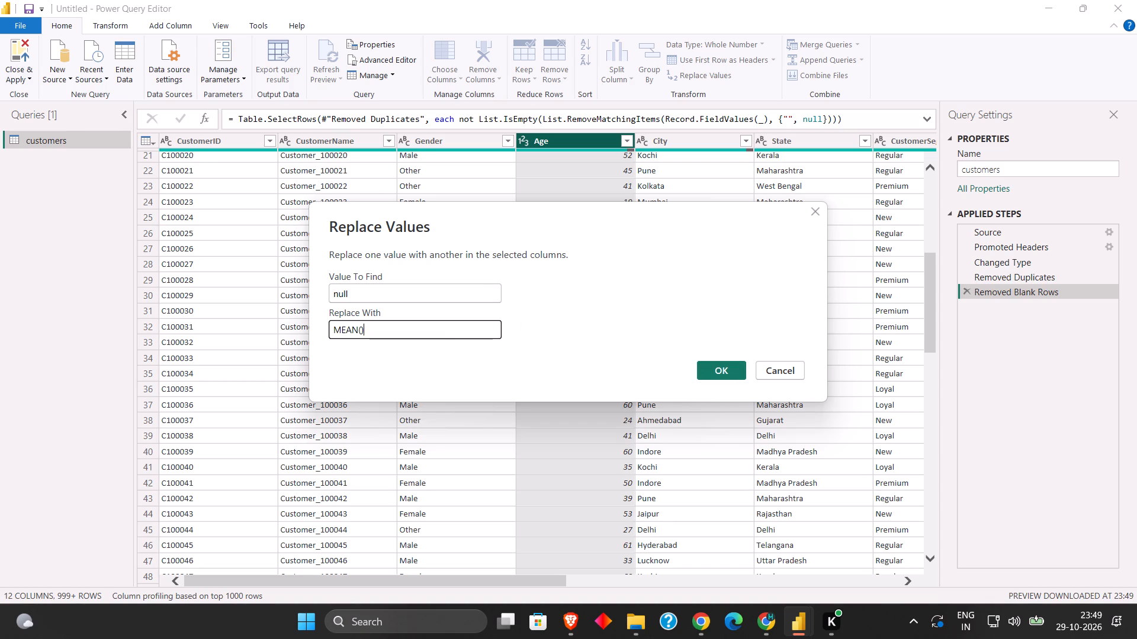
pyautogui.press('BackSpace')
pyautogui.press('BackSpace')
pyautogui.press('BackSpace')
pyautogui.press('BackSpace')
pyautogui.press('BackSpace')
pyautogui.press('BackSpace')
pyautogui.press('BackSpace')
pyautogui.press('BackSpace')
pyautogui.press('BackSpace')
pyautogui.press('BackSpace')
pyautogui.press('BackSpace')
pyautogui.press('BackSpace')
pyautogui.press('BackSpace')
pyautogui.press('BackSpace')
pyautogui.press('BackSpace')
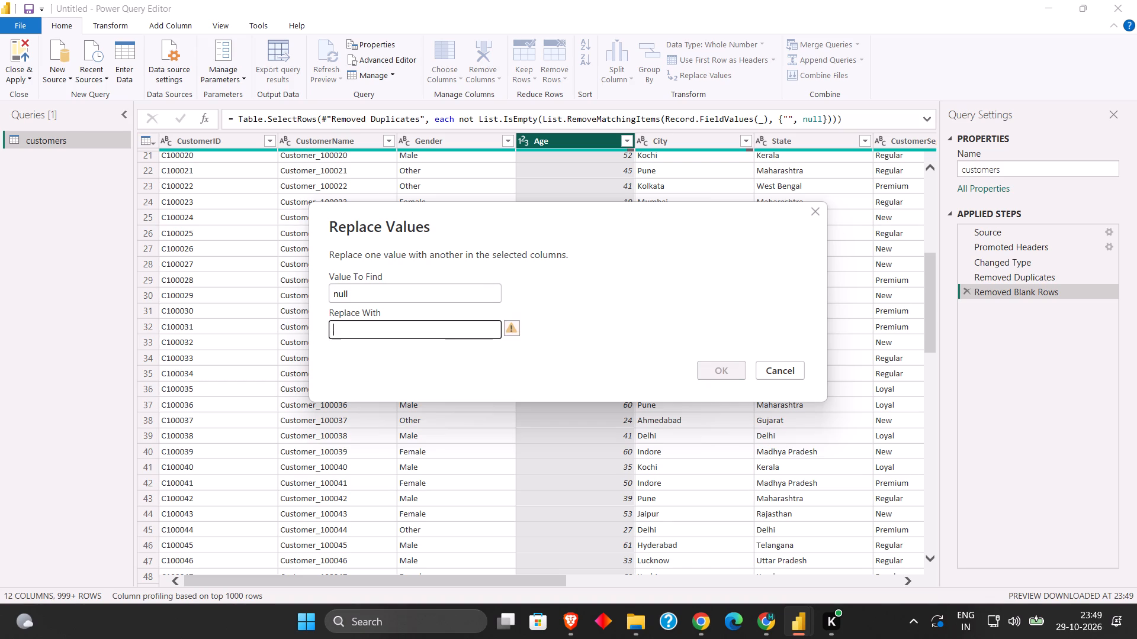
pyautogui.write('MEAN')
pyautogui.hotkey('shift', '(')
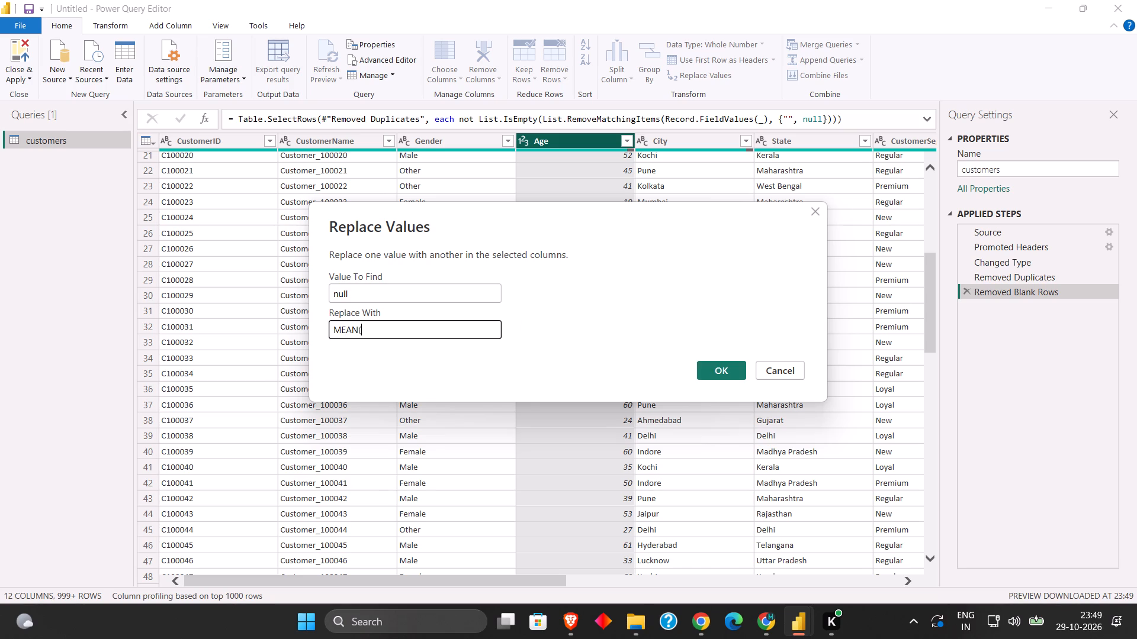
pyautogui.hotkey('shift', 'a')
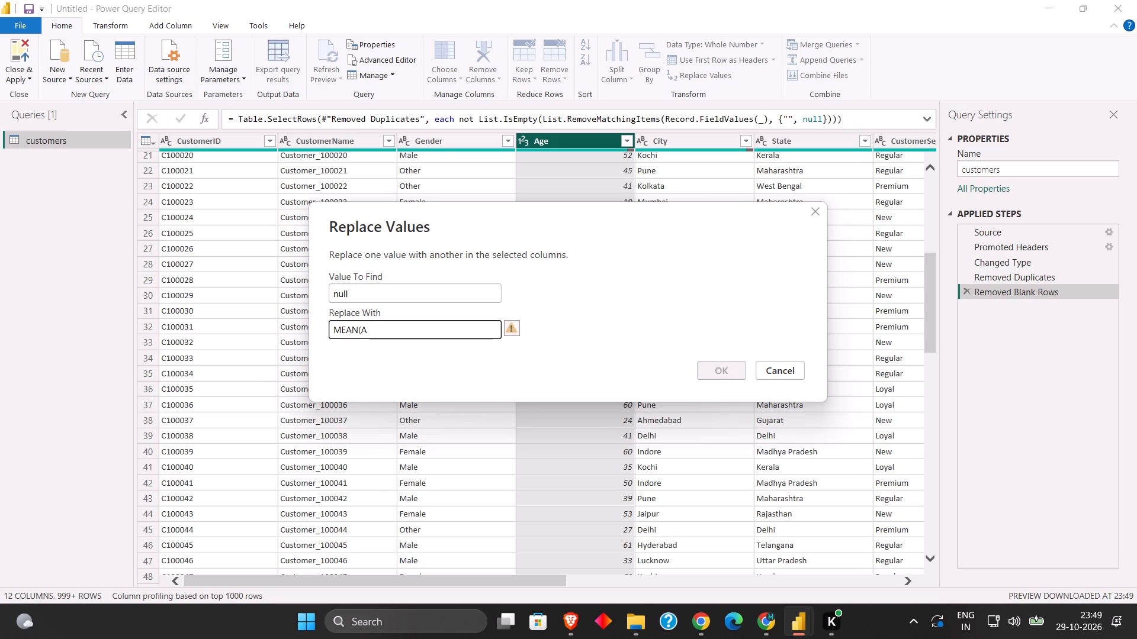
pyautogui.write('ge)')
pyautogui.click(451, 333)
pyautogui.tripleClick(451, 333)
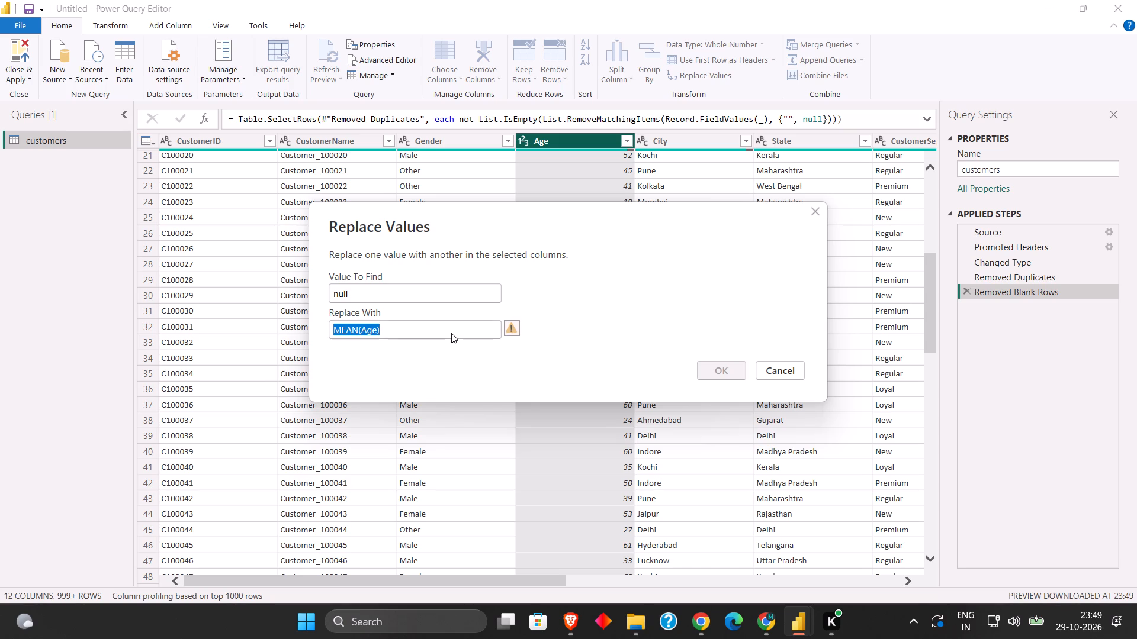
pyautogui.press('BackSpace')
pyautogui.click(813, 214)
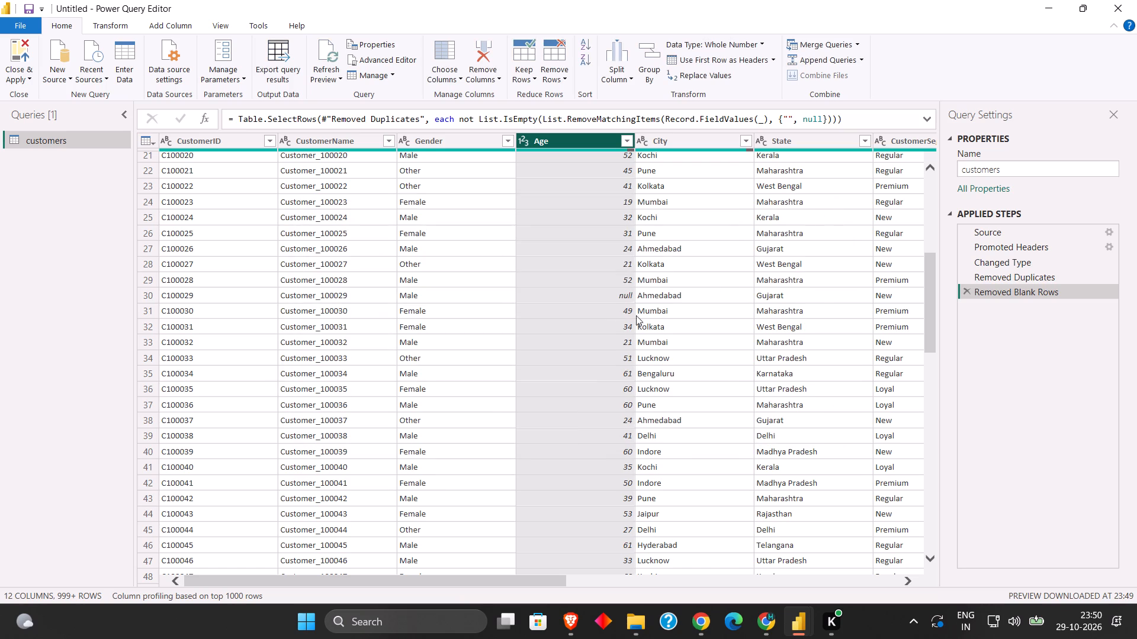
pyautogui.click(602, 290)
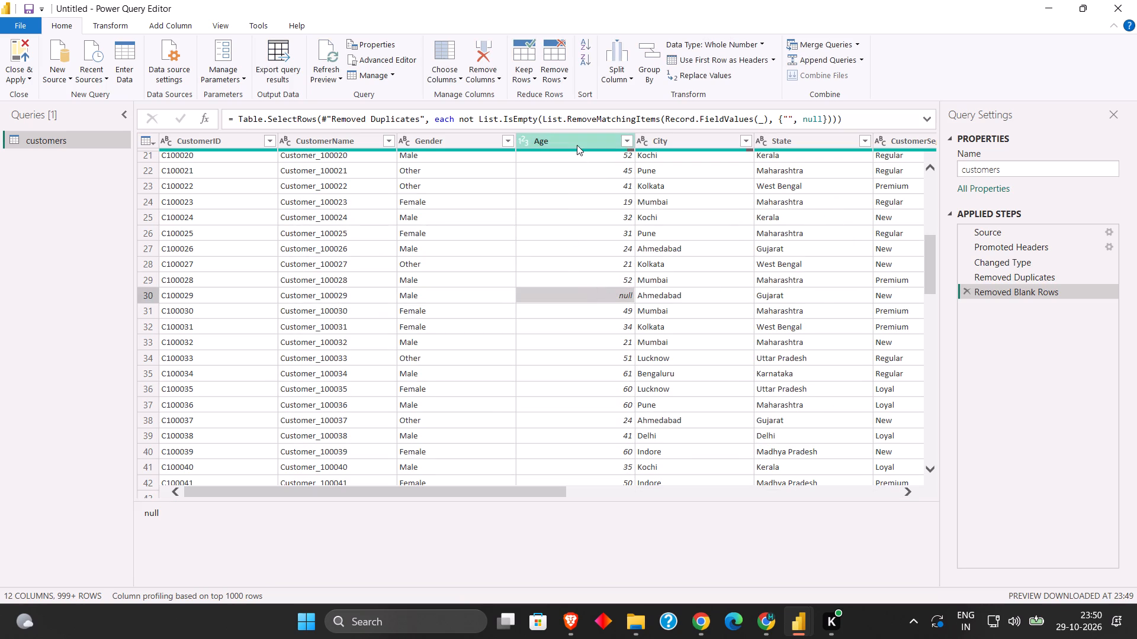
pyautogui.rightClick(577, 145)
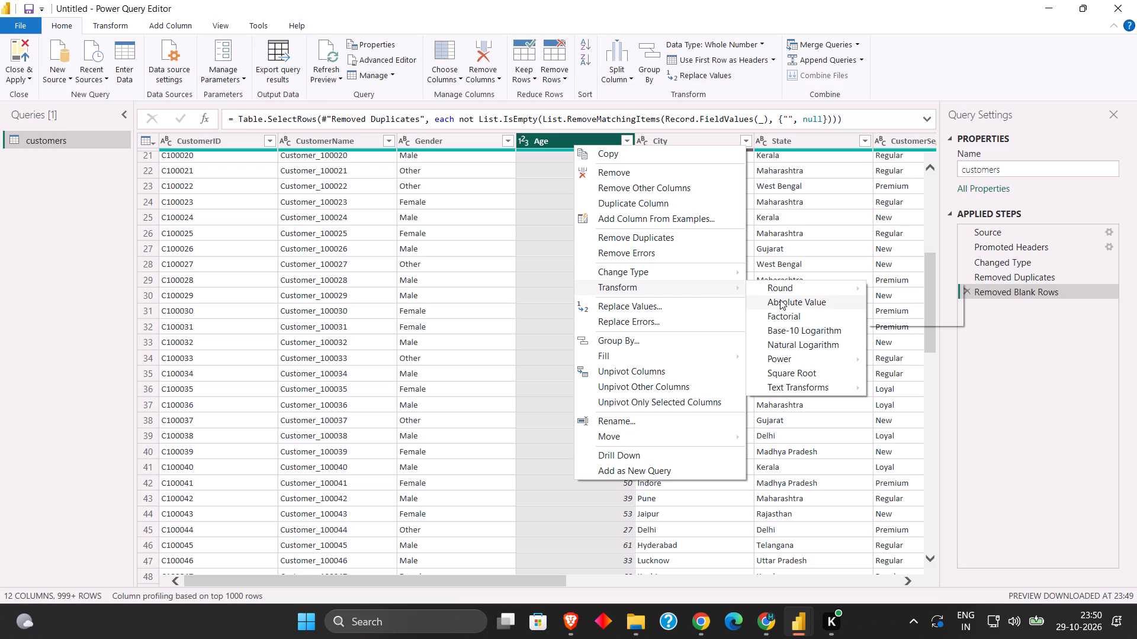
pyautogui.click(554, 277)
pyautogui.scroll(-5, 551, 308)
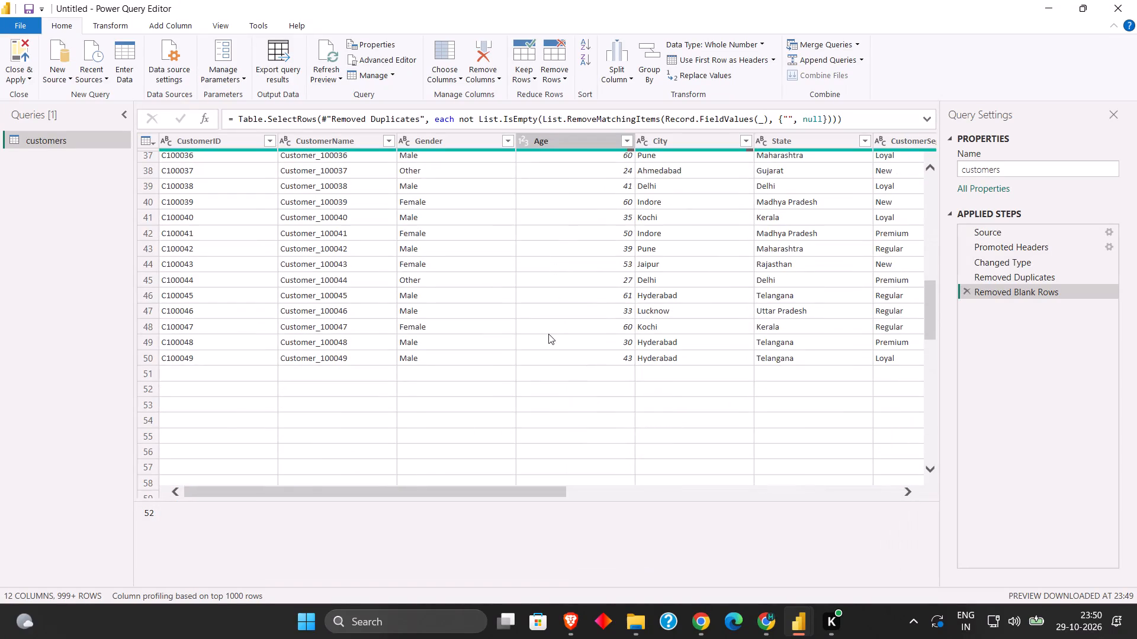
pyautogui.scroll(-13, 559, 354)
pyautogui.scroll(3, 559, 354)
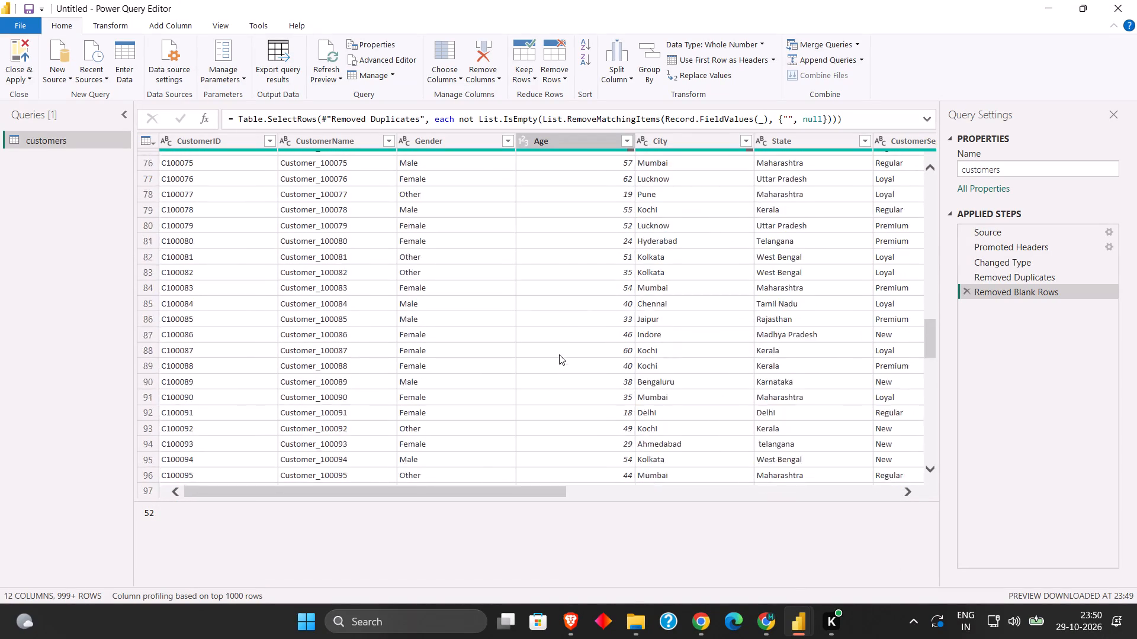
pyautogui.scroll(10, 559, 354)
pyautogui.scroll(-1, 560, 354)
pyautogui.scroll(8, 560, 354)
pyautogui.scroll(-1, 560, 354)
pyautogui.scroll(11, 560, 354)
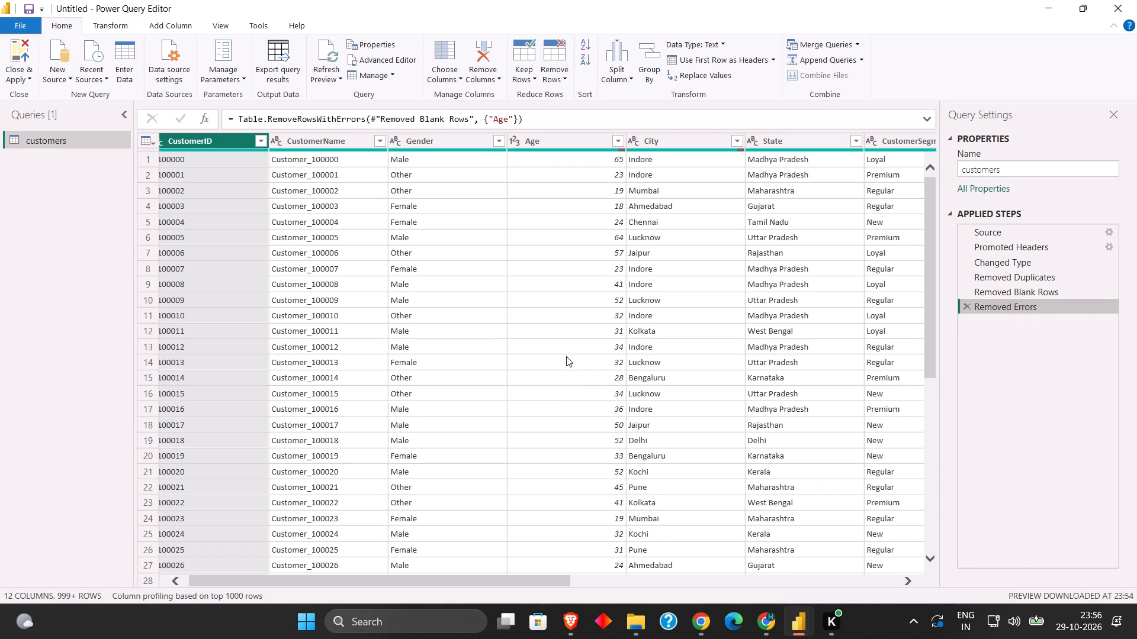
pyautogui.scroll(-2, 562, 354)
pyautogui.scroll(4, 562, 354)
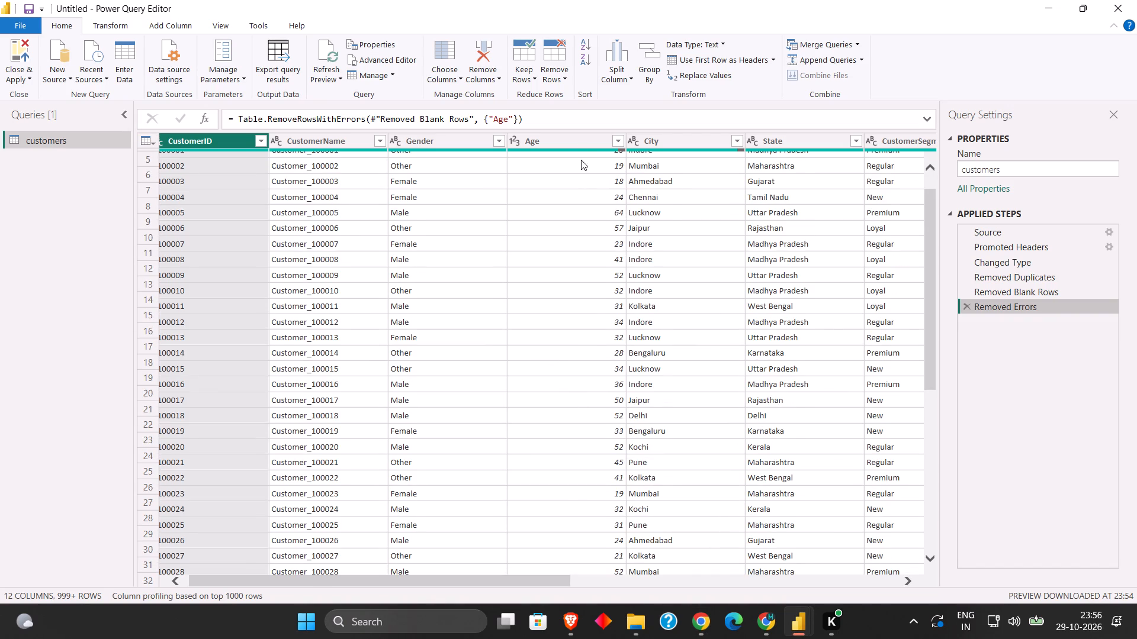
pyautogui.click(577, 144)
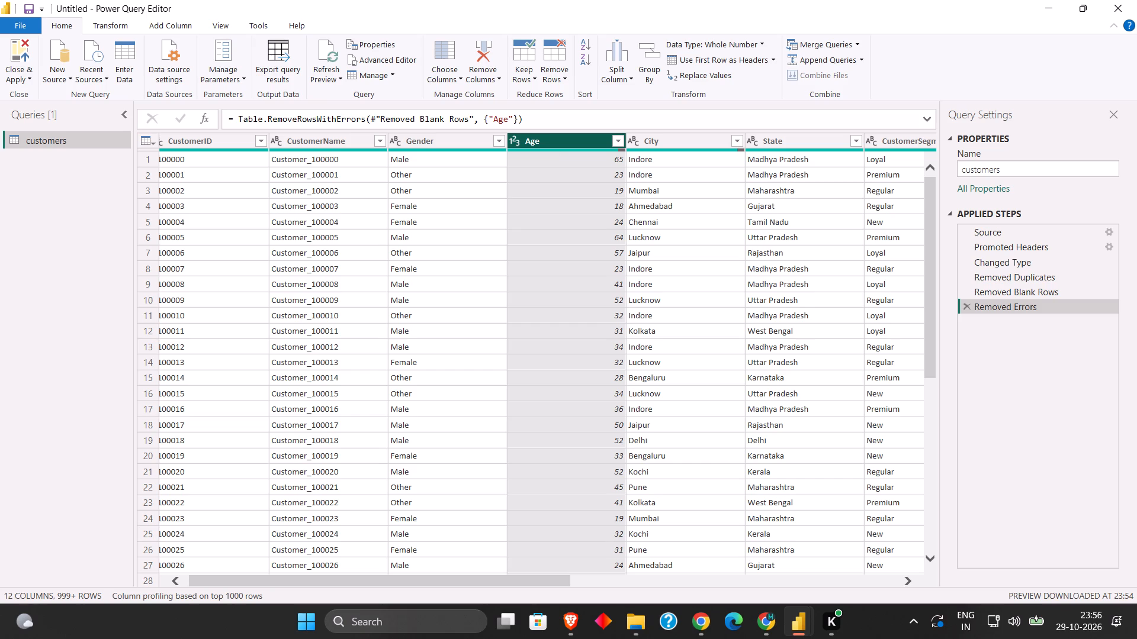
pyautogui.click(108, 229)
pyautogui.scroll(-3, 414, 412)
pyautogui.scroll(-7, 445, 507)
pyautogui.scroll(2, 439, 499)
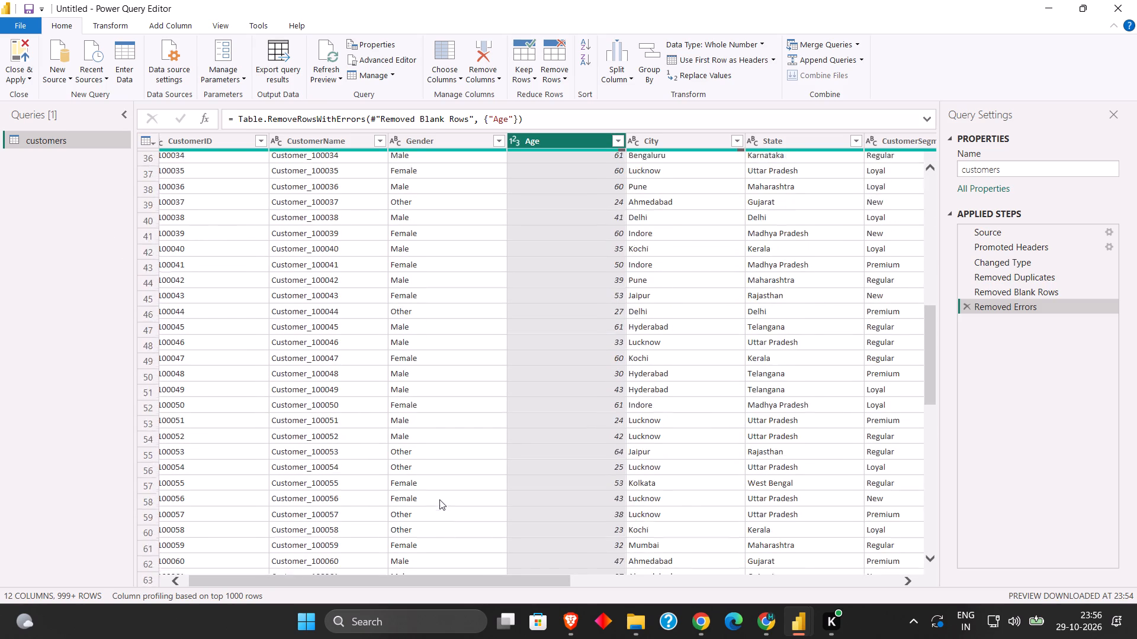
pyautogui.scroll(13, 439, 499)
pyautogui.scroll(-6, 429, 493)
pyautogui.scroll(1, 429, 493)
pyautogui.scroll(-2, 429, 493)
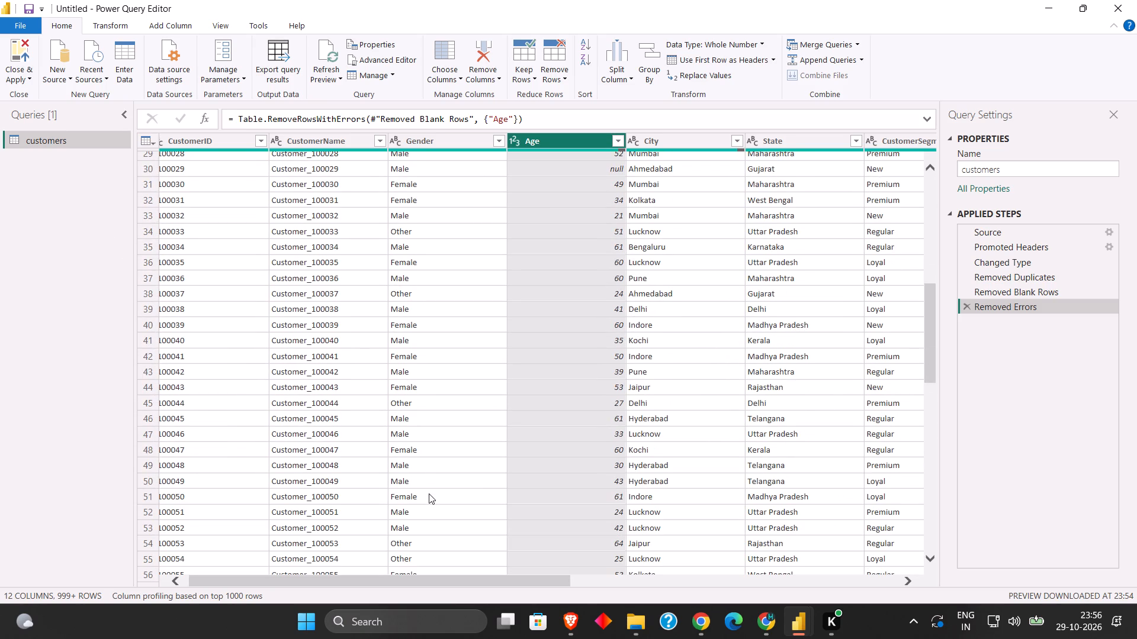
pyautogui.scroll(4, 428, 493)
pyautogui.scroll(-1, 428, 493)
pyautogui.scroll(7, 428, 493)
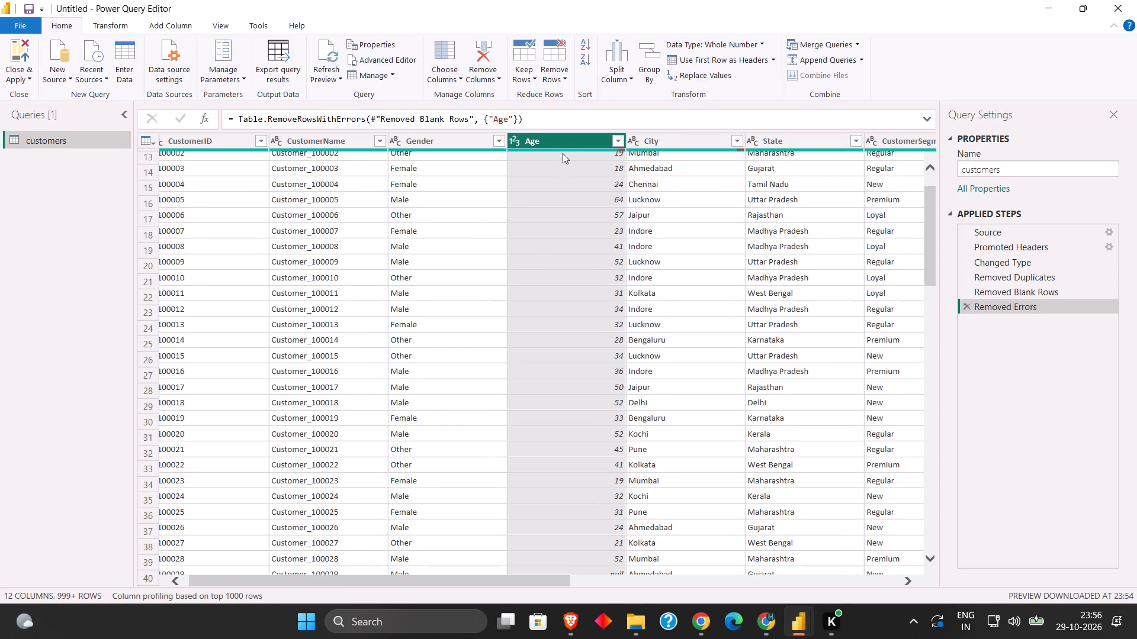
# Apply the Absolute Value transform to the Age column and check its null rows.
pyautogui.rightClick(568, 140)
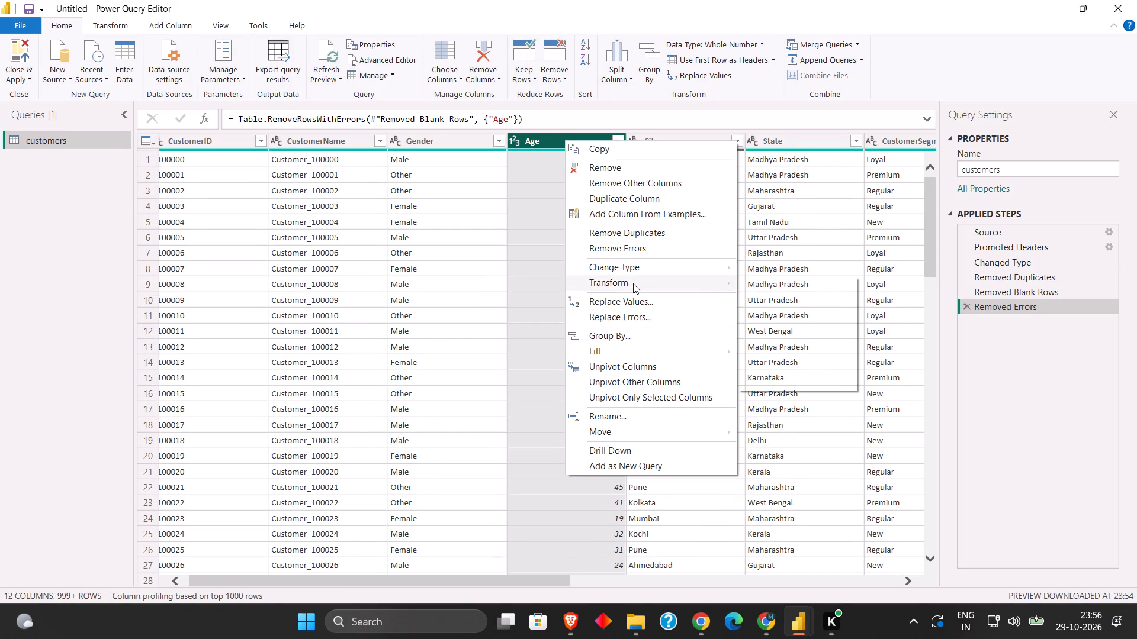
pyautogui.click(811, 295)
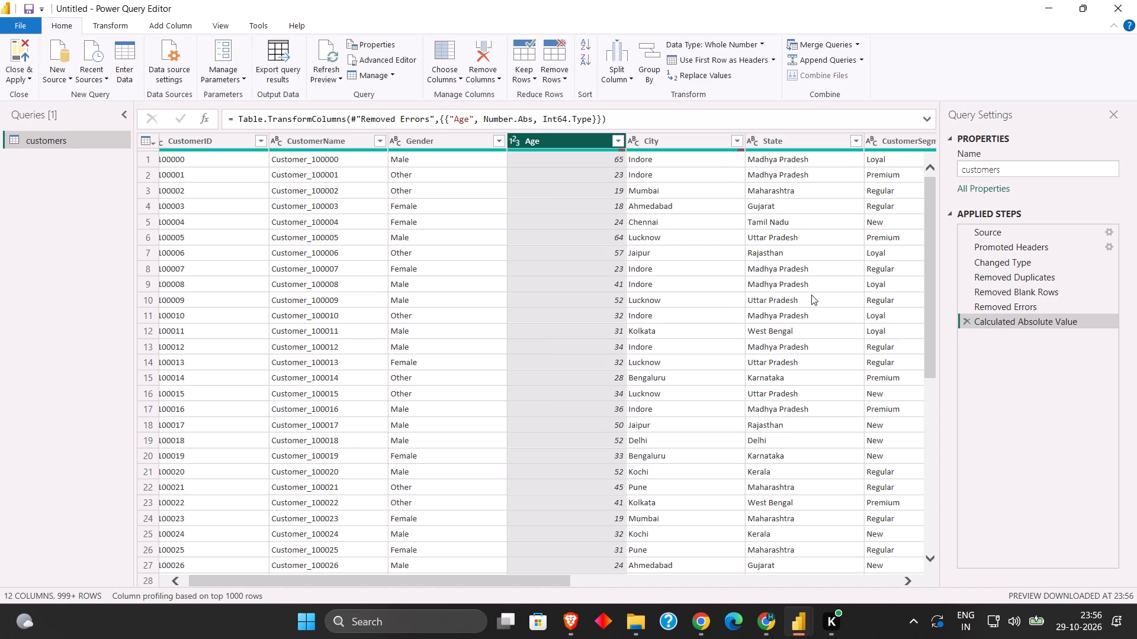
pyautogui.scroll(-7, 629, 331)
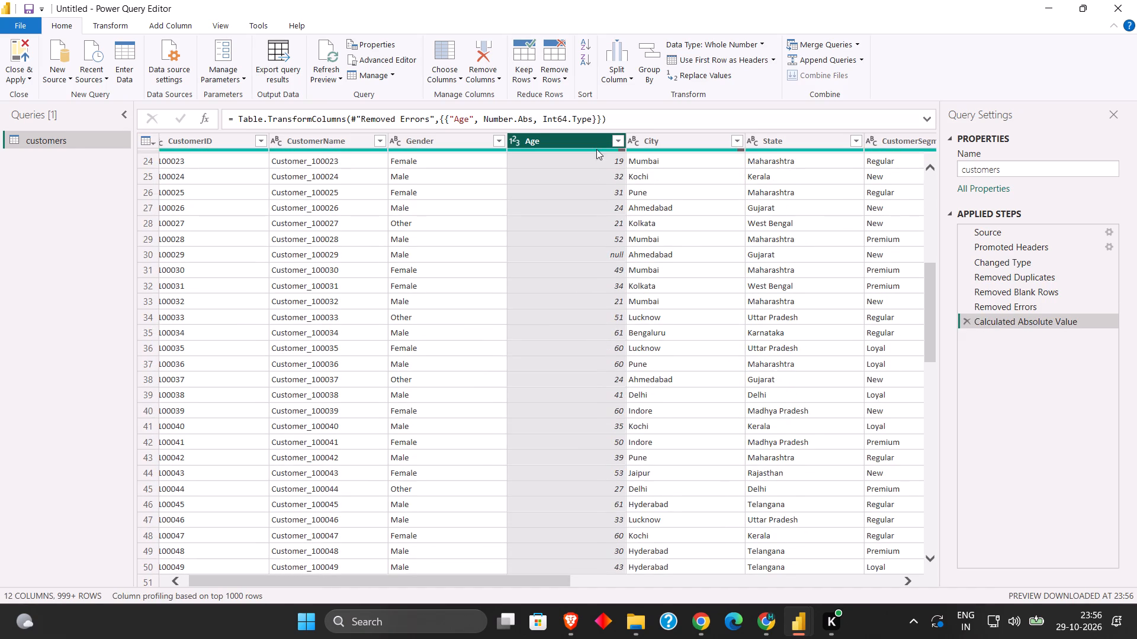
pyautogui.scroll(-4, 595, 282)
pyautogui.scroll(3, 594, 293)
pyautogui.scroll(-3, 594, 293)
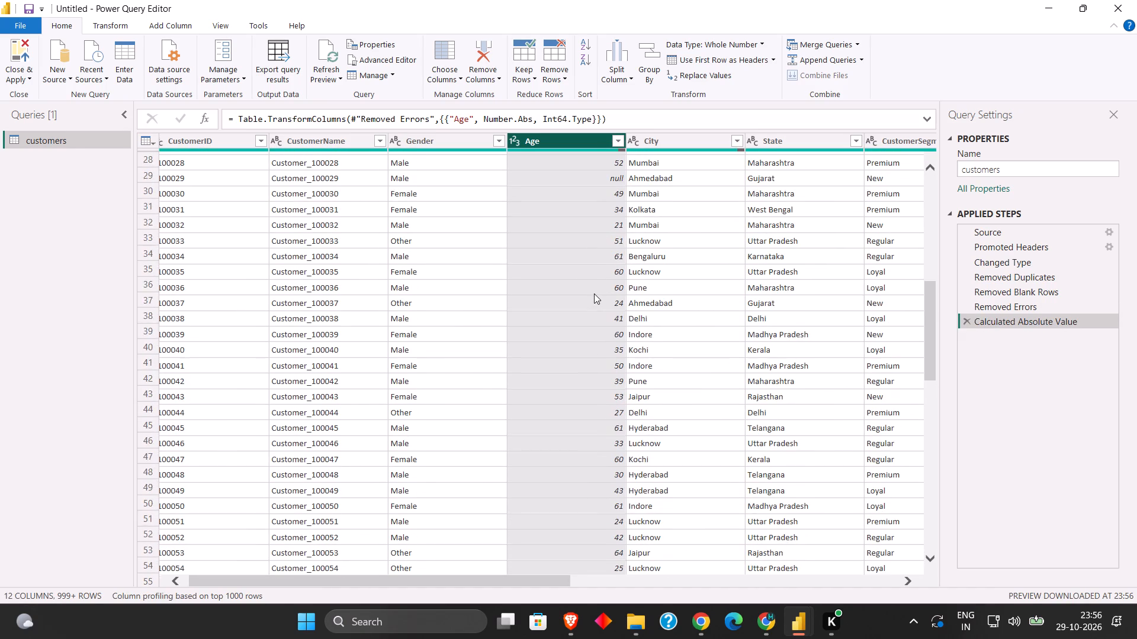
pyautogui.scroll(-1, 594, 293)
pyautogui.scroll(7, 594, 294)
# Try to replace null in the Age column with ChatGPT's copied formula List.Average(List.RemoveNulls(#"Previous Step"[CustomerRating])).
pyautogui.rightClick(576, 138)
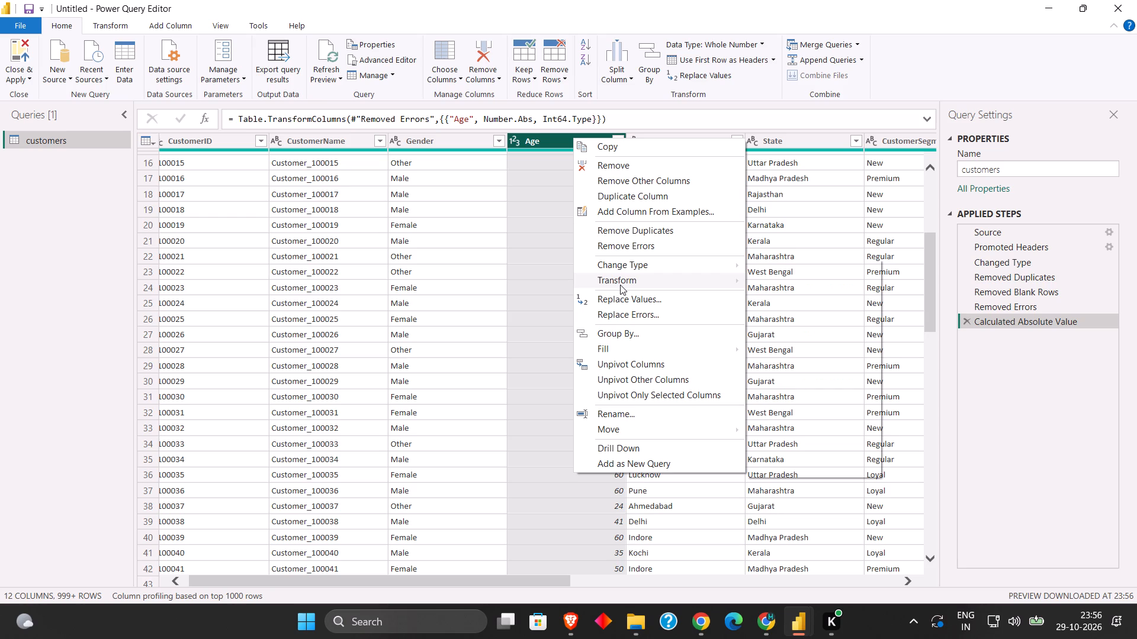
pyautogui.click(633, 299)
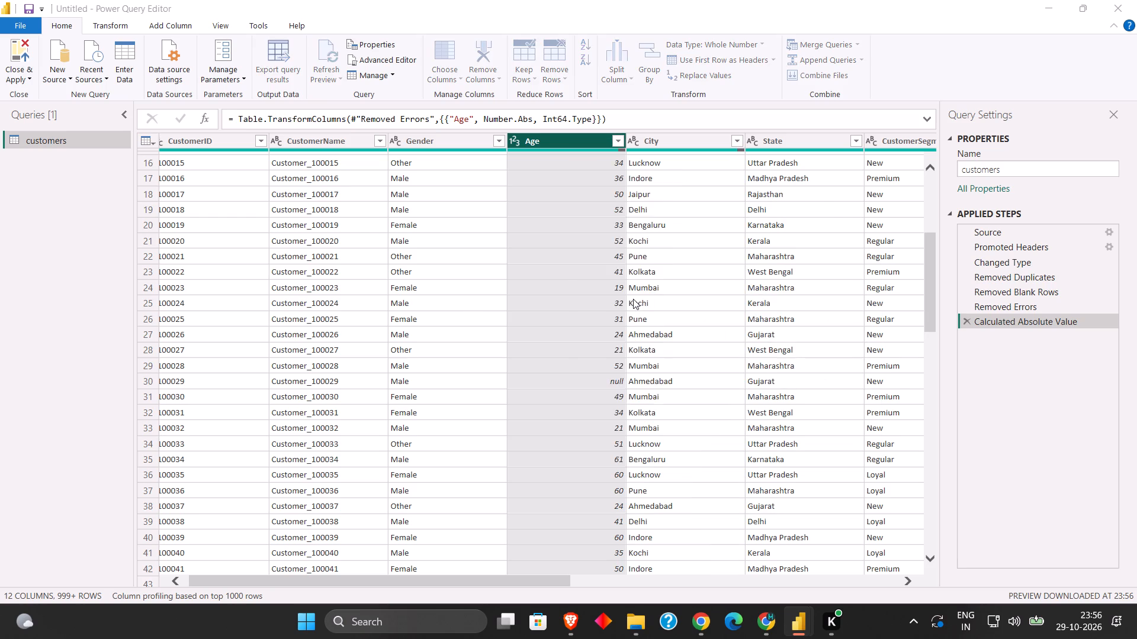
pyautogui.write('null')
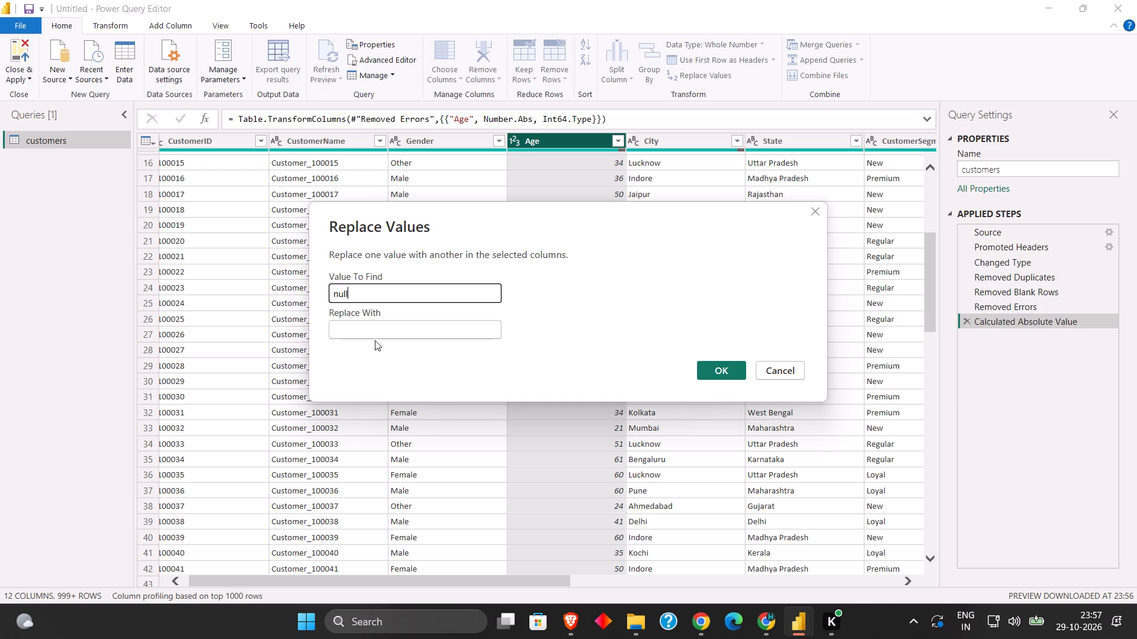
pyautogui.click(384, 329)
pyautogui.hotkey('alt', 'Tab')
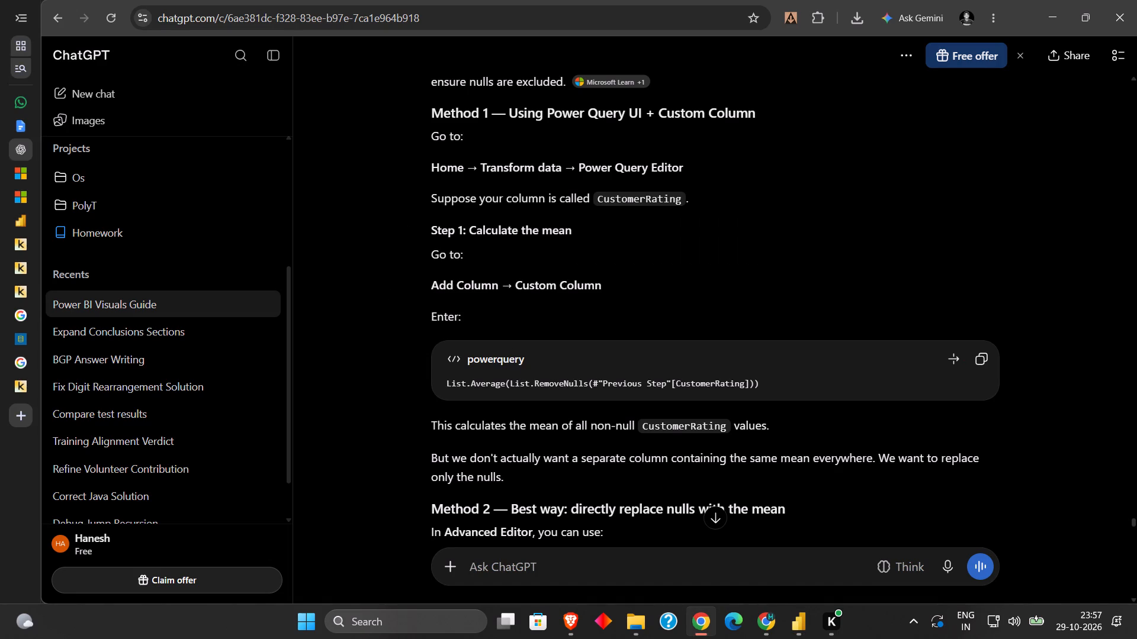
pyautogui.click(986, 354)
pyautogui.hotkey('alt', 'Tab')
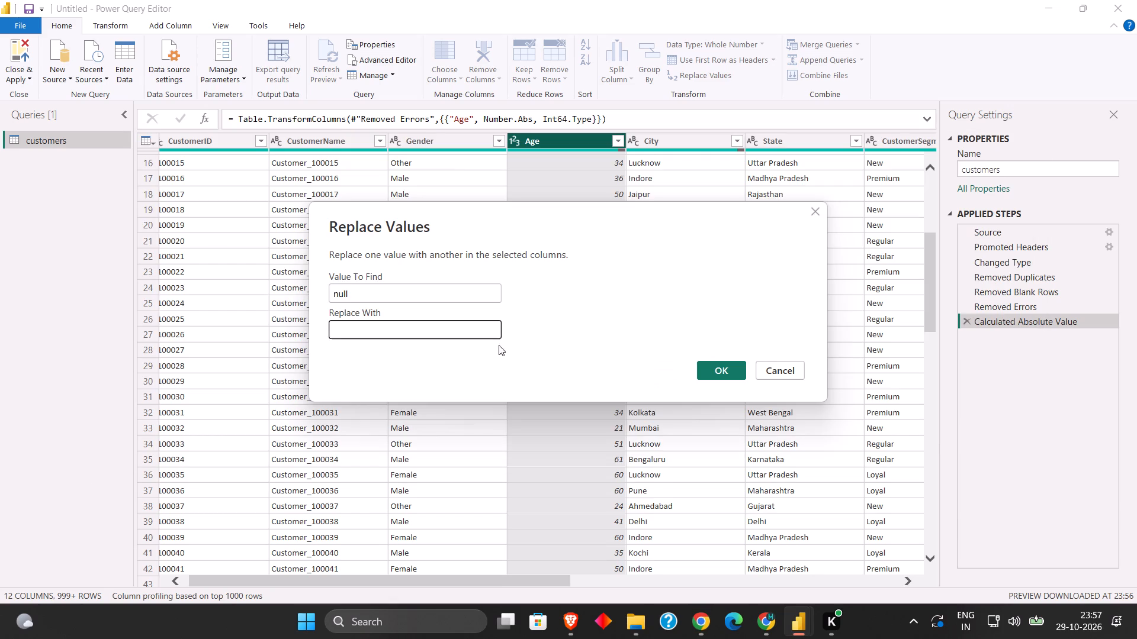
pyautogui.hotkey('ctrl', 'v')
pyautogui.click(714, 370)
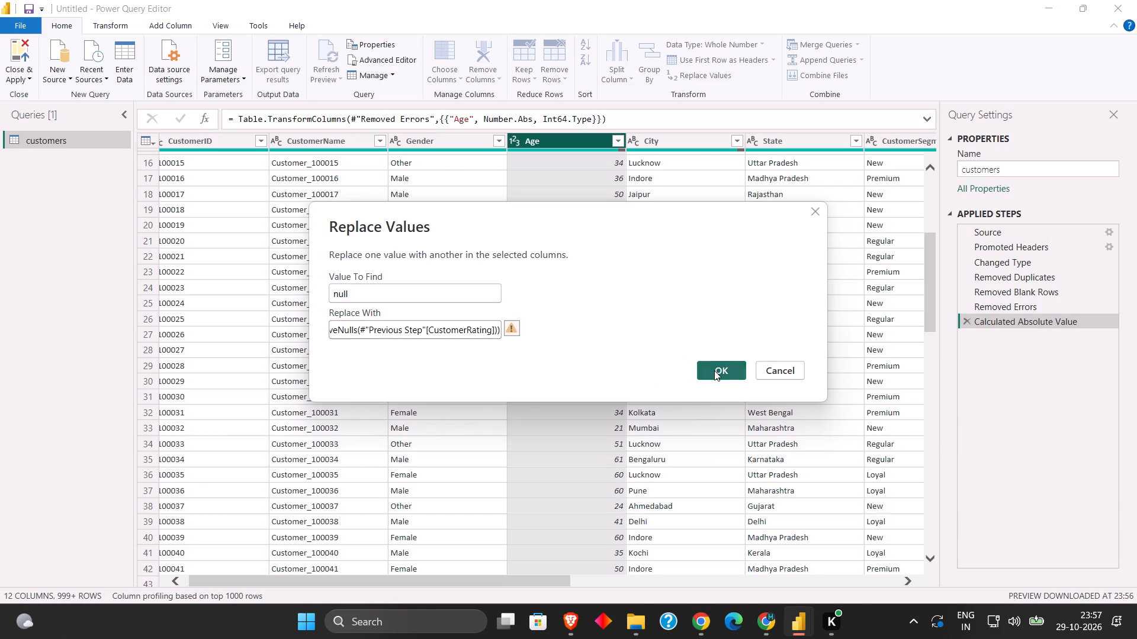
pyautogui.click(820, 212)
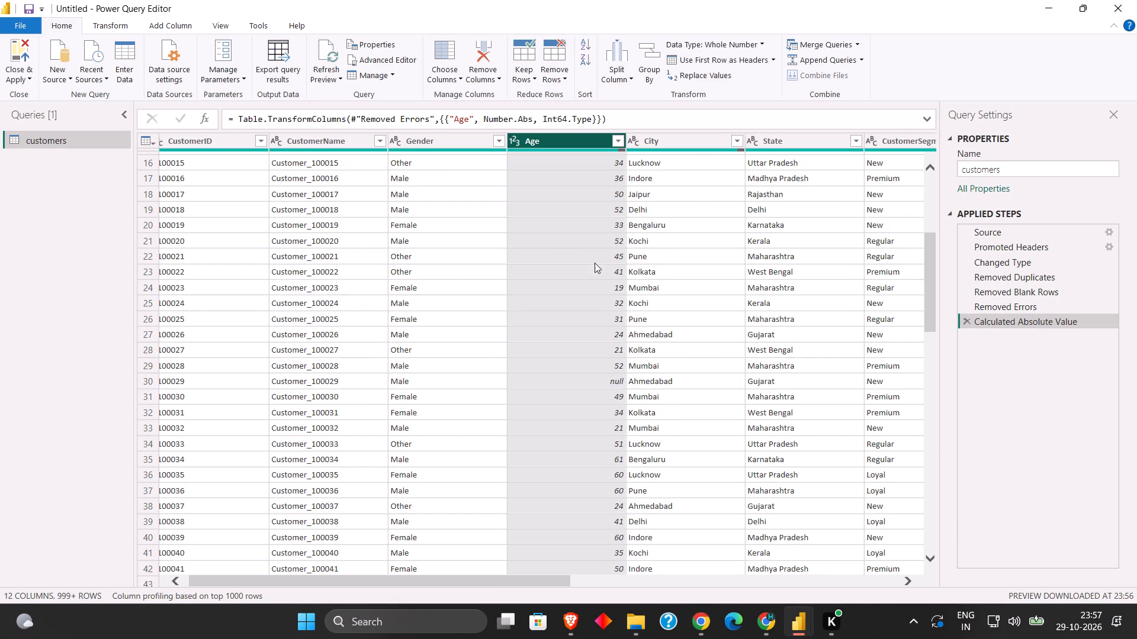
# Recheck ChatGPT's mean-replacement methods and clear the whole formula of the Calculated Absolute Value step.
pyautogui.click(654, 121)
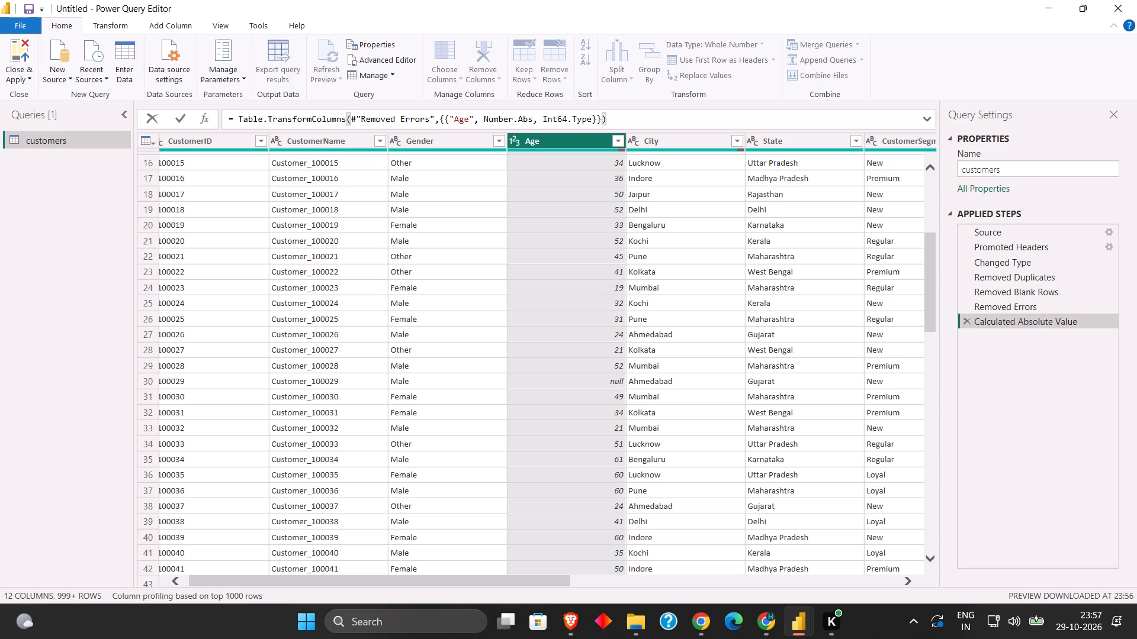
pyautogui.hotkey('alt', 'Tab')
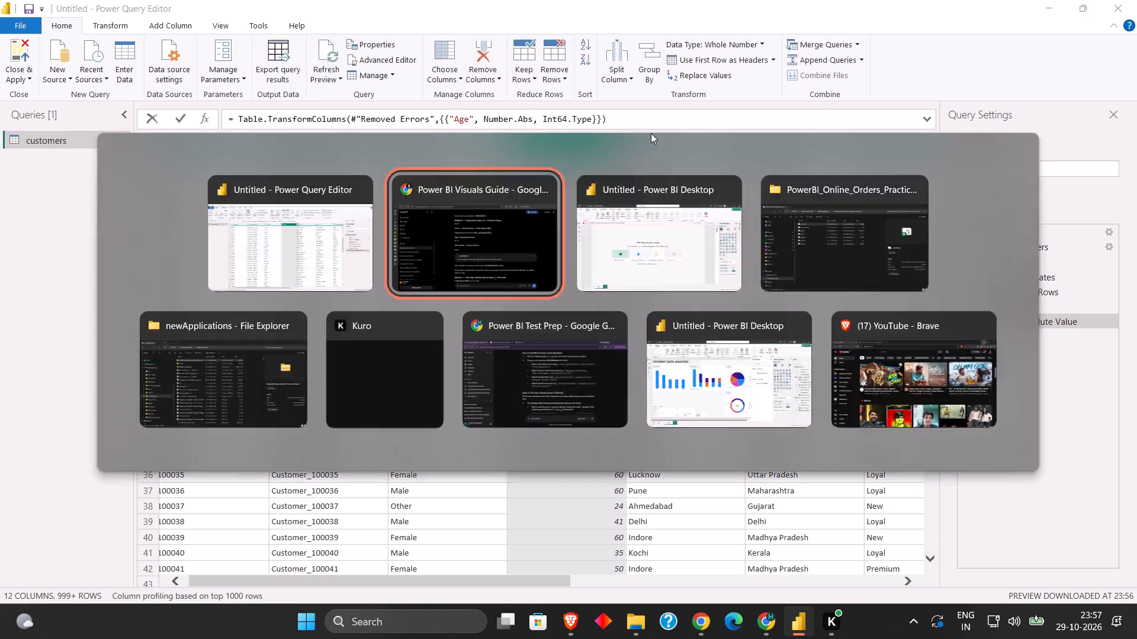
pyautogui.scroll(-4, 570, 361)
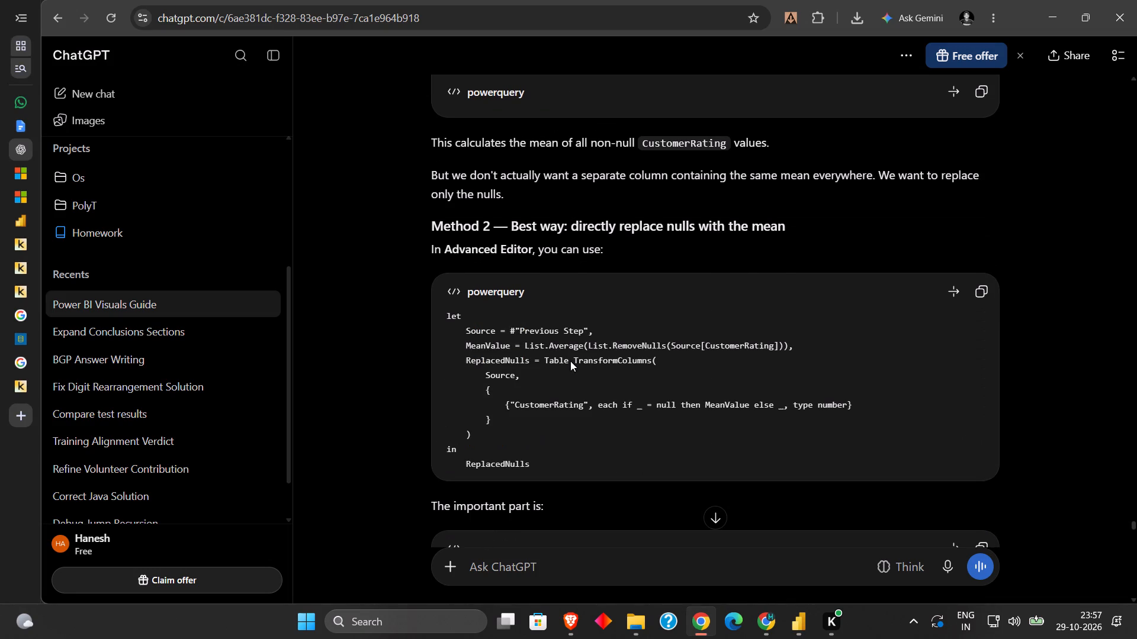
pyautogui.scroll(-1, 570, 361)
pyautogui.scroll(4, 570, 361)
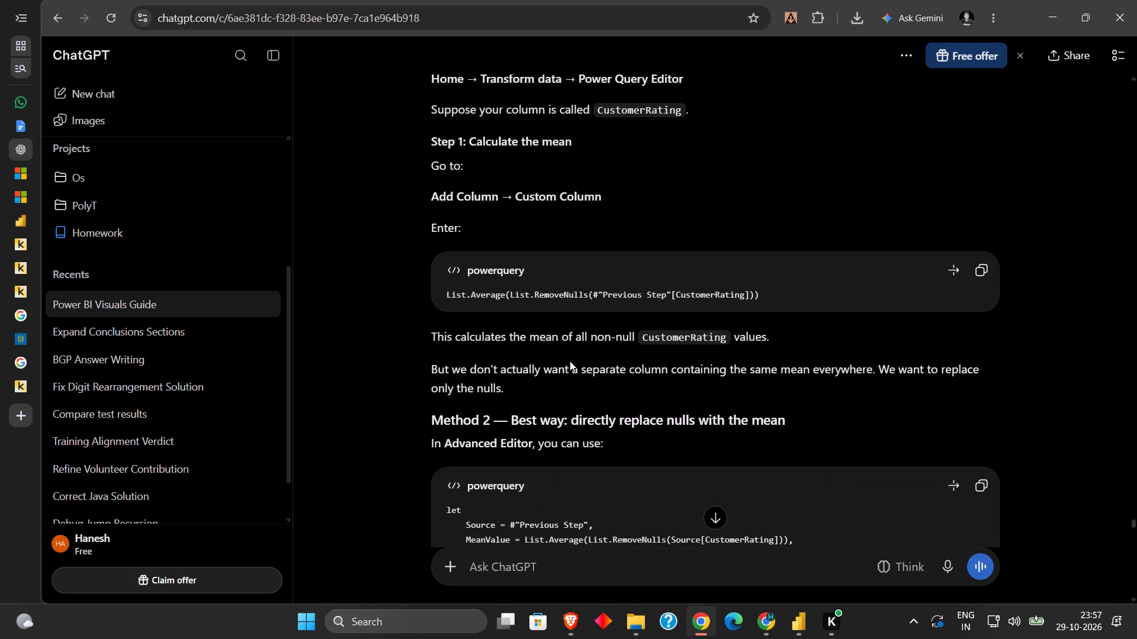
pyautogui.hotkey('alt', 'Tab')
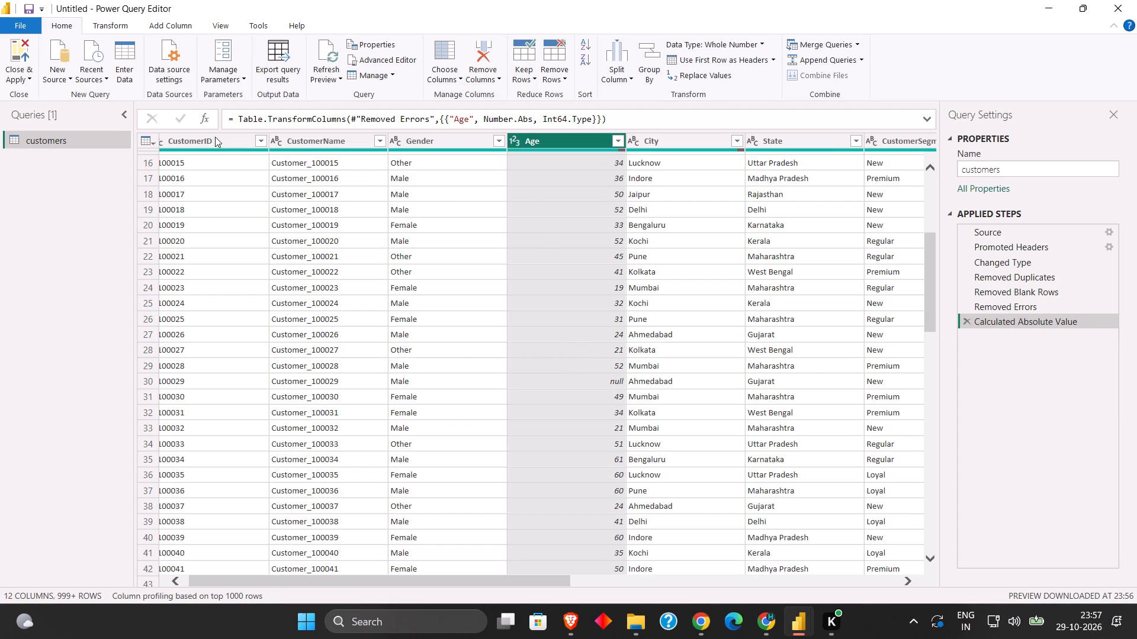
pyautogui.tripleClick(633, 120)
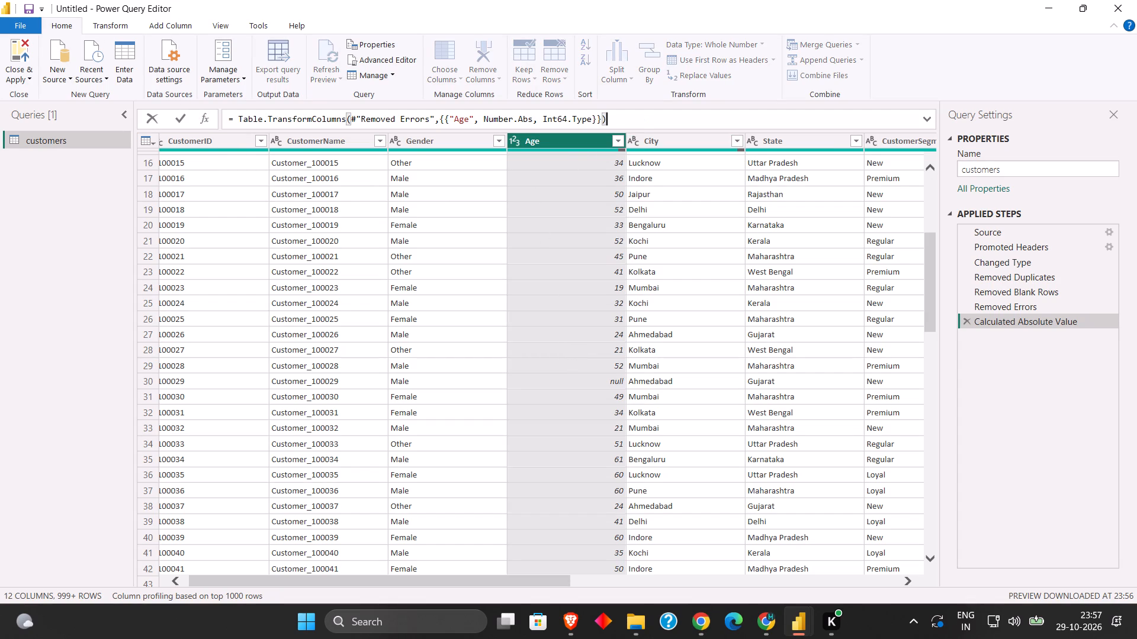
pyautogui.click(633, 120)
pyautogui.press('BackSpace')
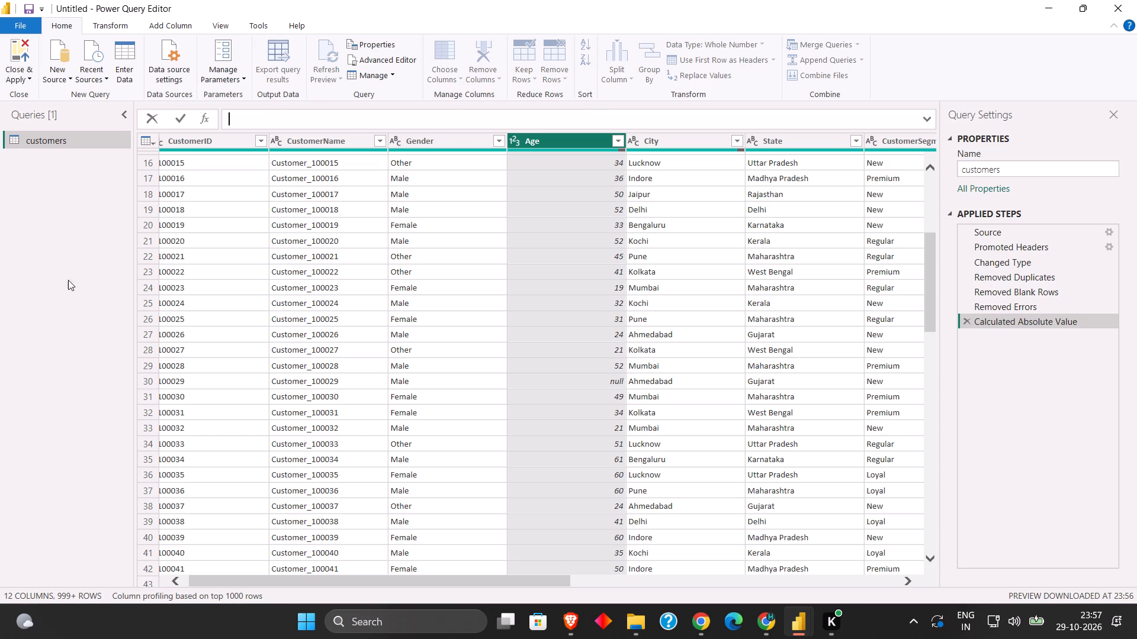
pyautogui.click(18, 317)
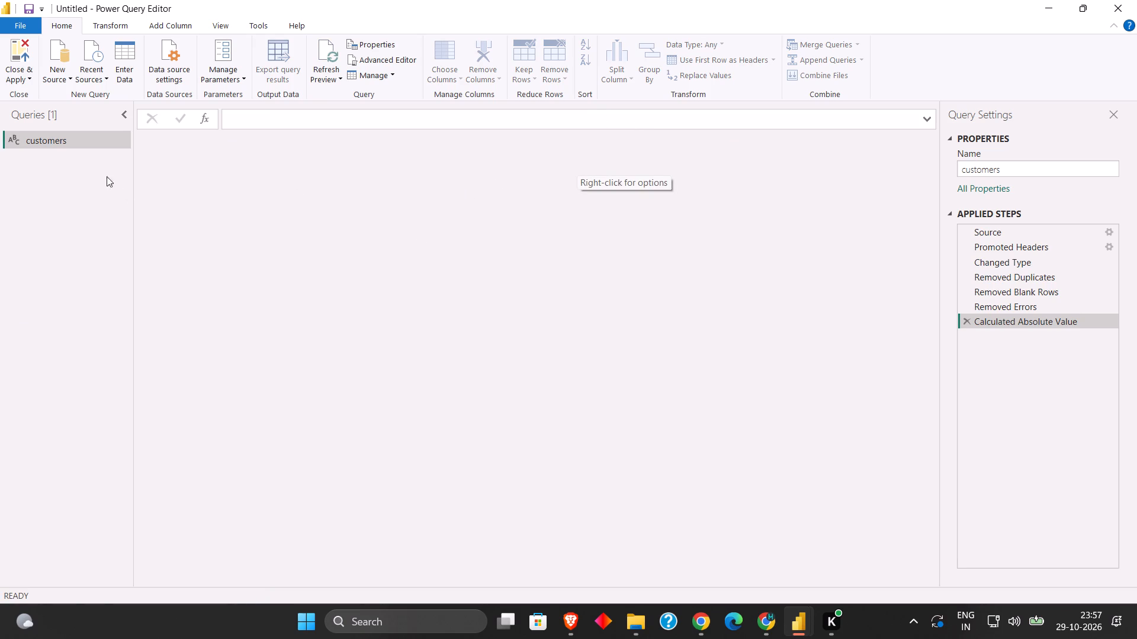
# Delete the Calculated Absolute Value step from the customers query and check the Age column's rows.
pyautogui.click(95, 141)
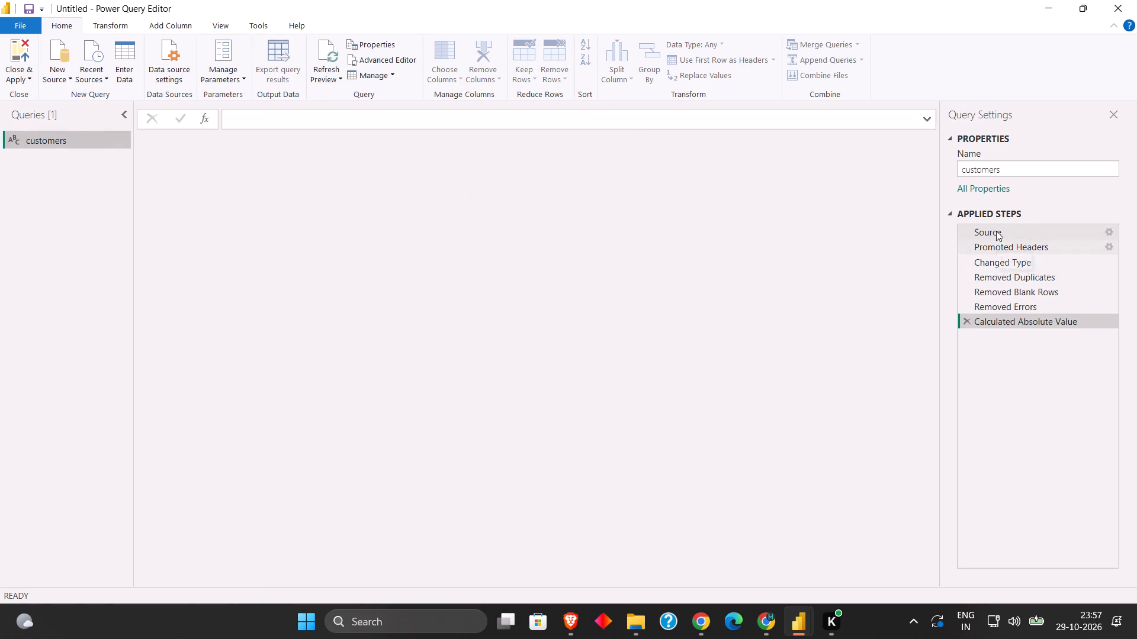
pyautogui.click(969, 317)
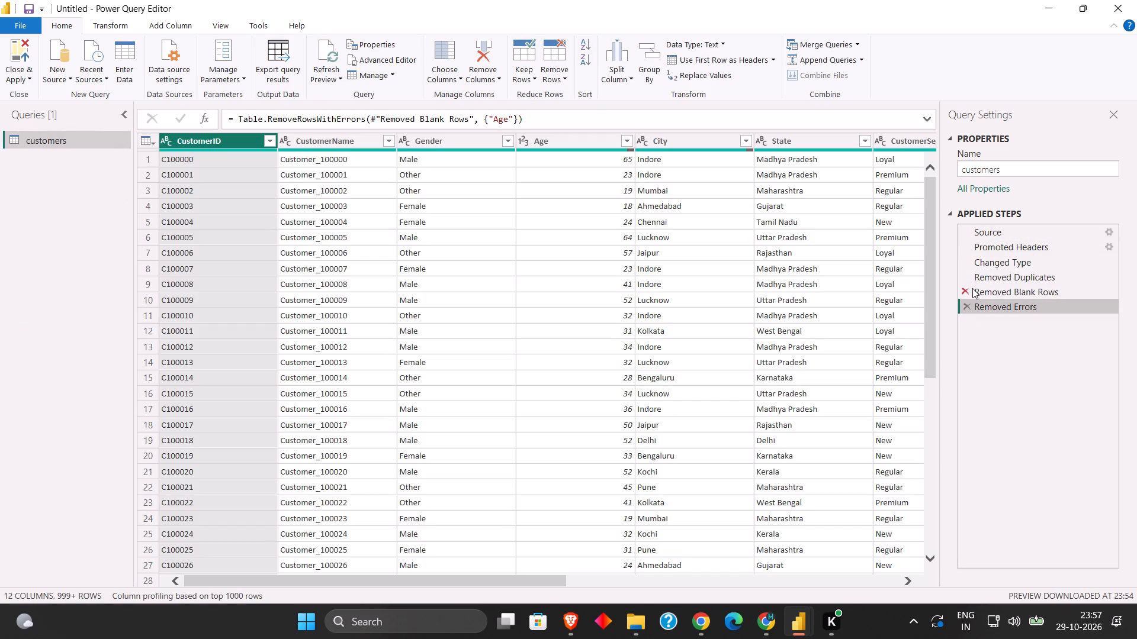
pyautogui.scroll(3, 683, 296)
pyautogui.scroll(-7, 683, 296)
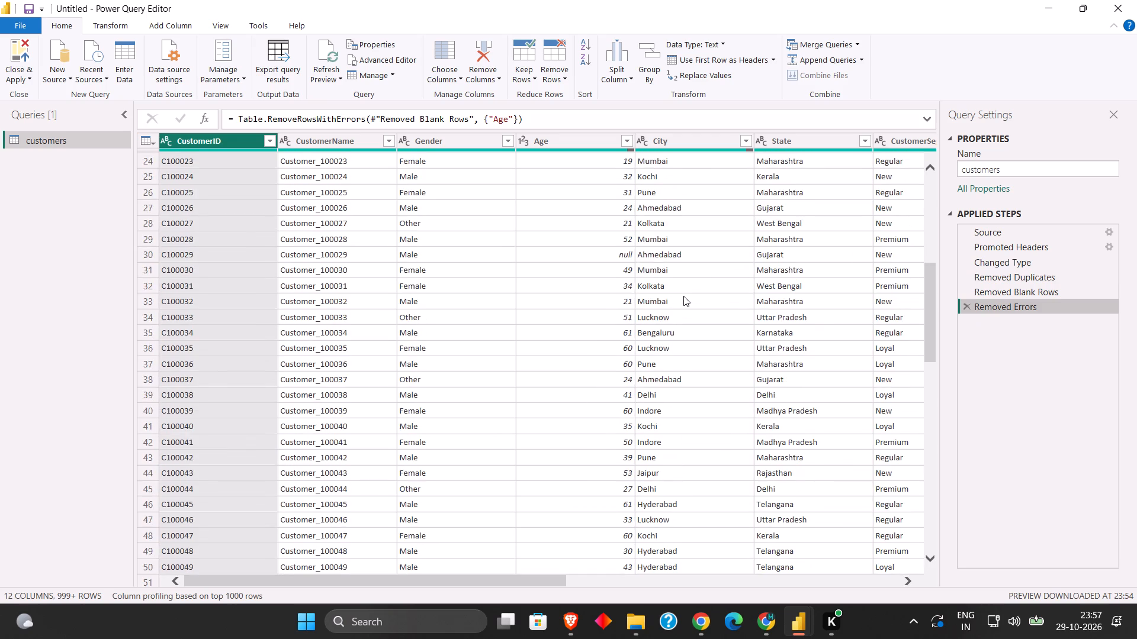
# Look through the customers query's rows, checking the Age column and the columns from CustomerSegment to LoyaltyCard.
pyautogui.hotkey('alt', 'Tab')
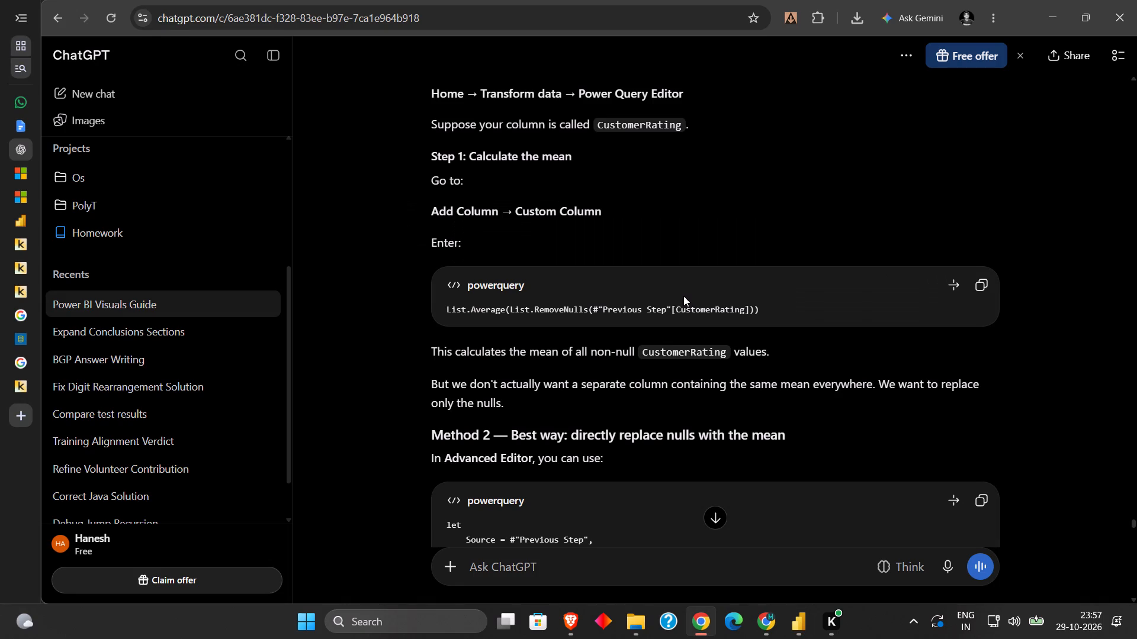
pyautogui.hotkey('alt', 'Tab')
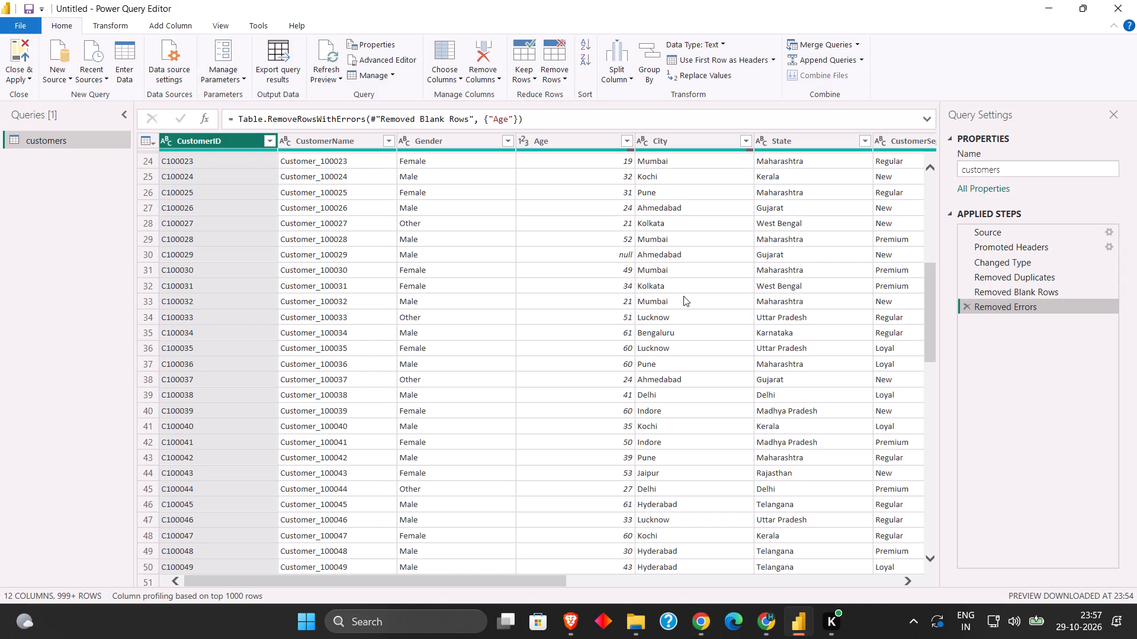
pyautogui.scroll(-15, 682, 316)
pyautogui.scroll(-4, 647, 454)
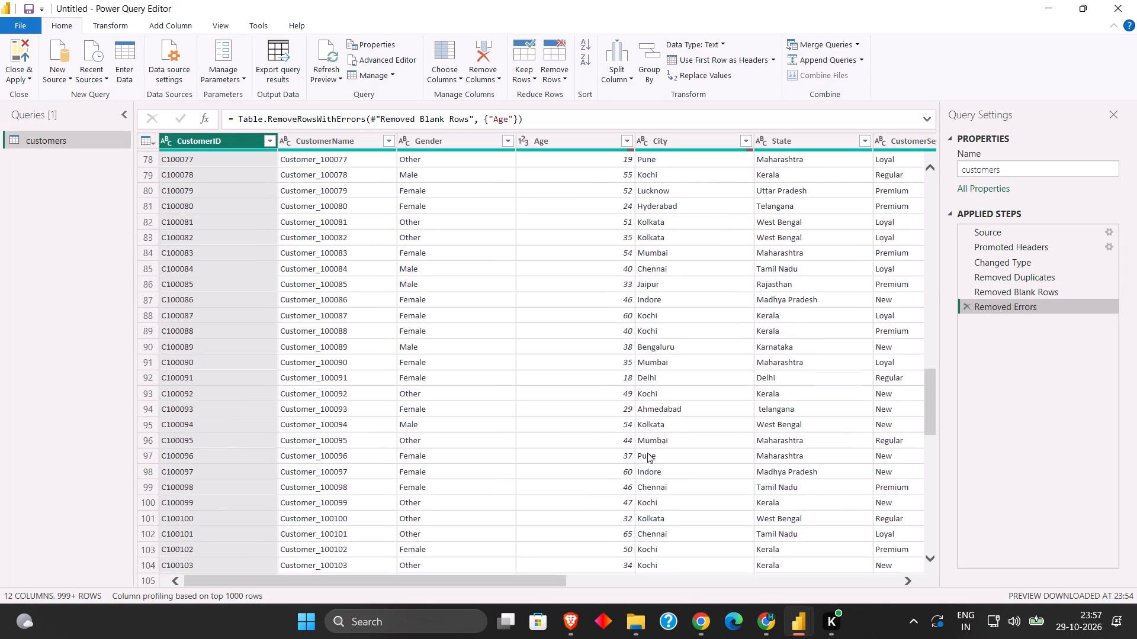
pyautogui.scroll(-18, 647, 453)
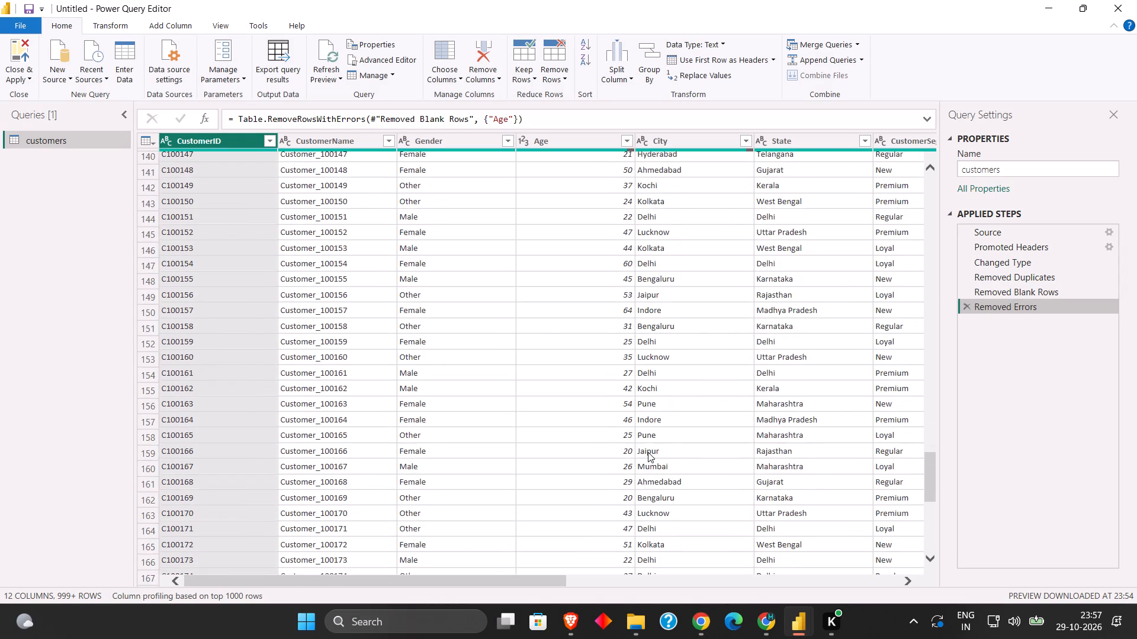
pyautogui.scroll(-3, 648, 452)
pyautogui.scroll(4, 648, 452)
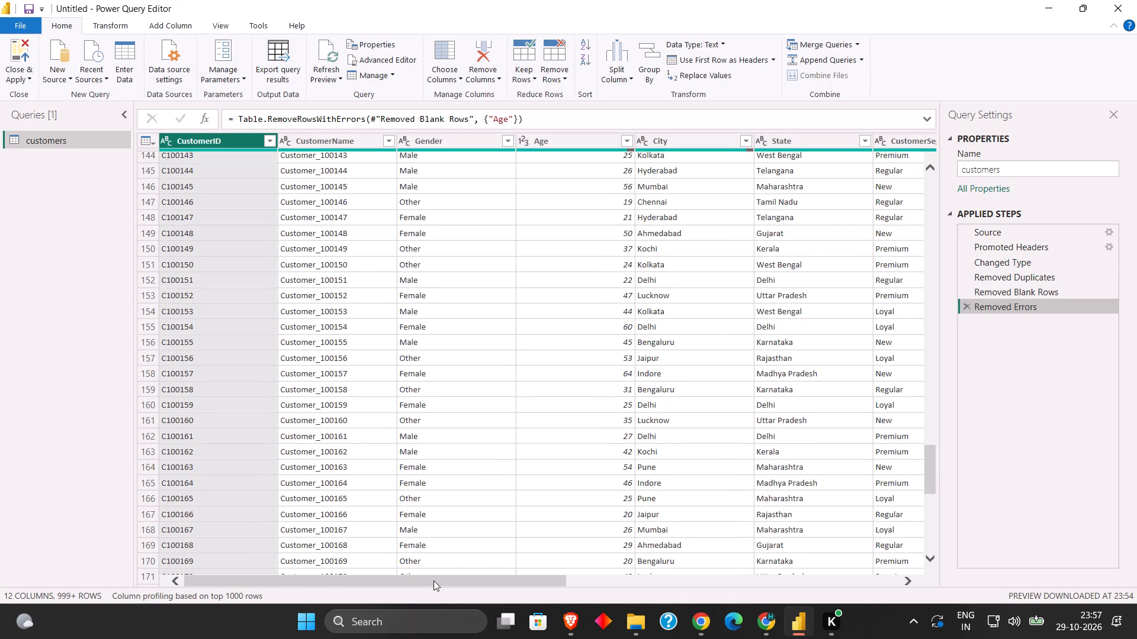
pyautogui.moveTo(433, 580); pyautogui.dragTo(765, 578)
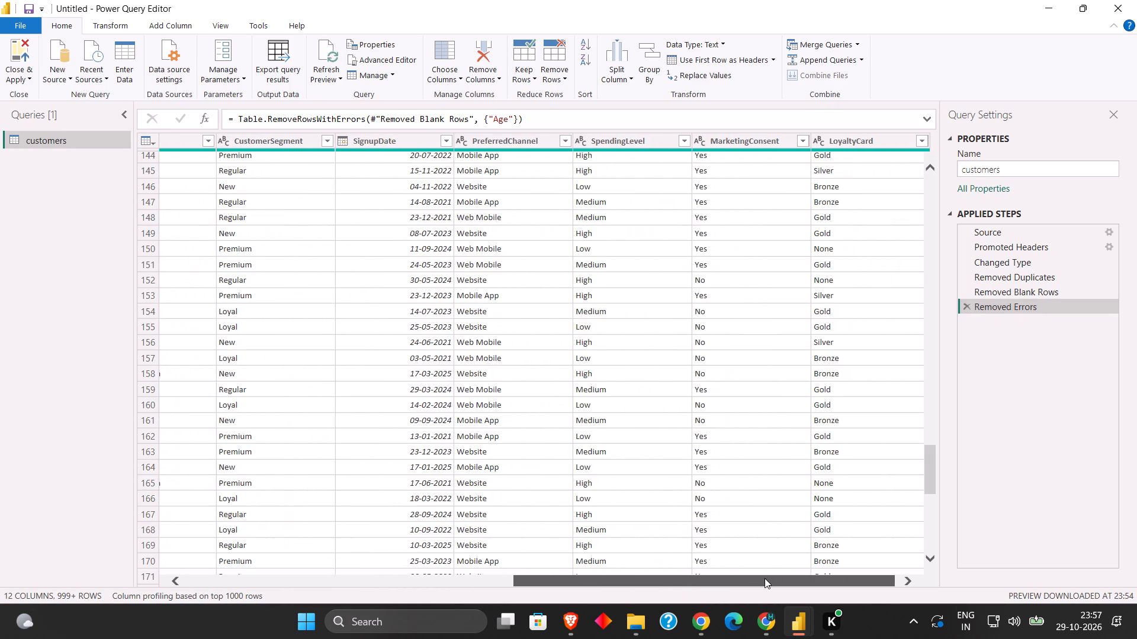
pyautogui.moveTo(765, 578); pyautogui.dragTo(815, 578)
pyautogui.scroll(4, 767, 528)
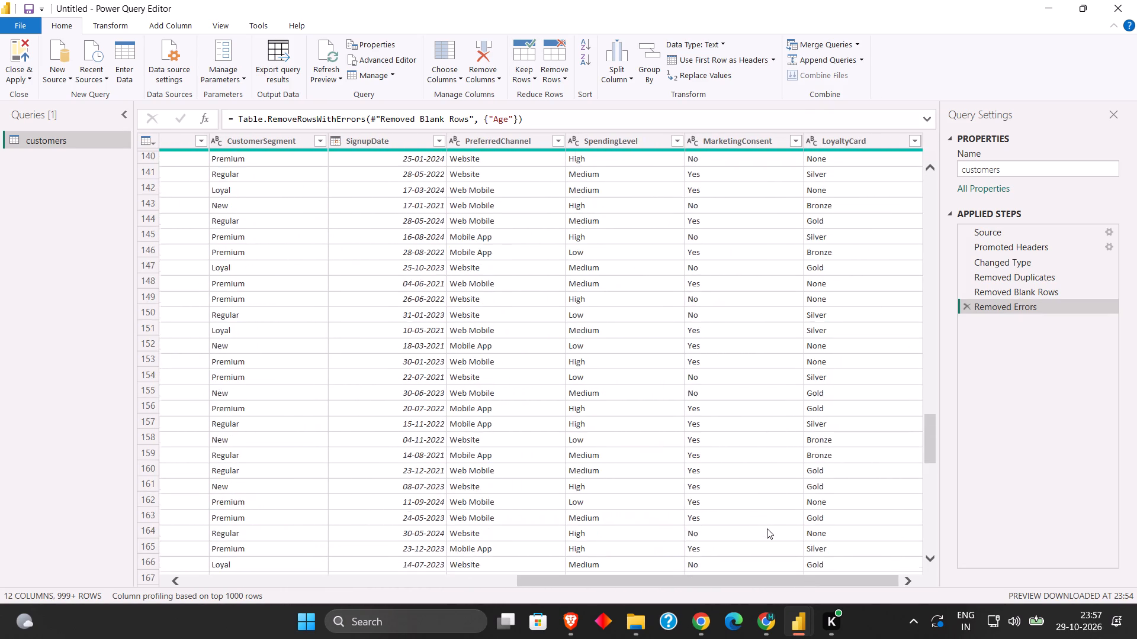
pyautogui.scroll(20, 767, 528)
pyautogui.scroll(5, 767, 528)
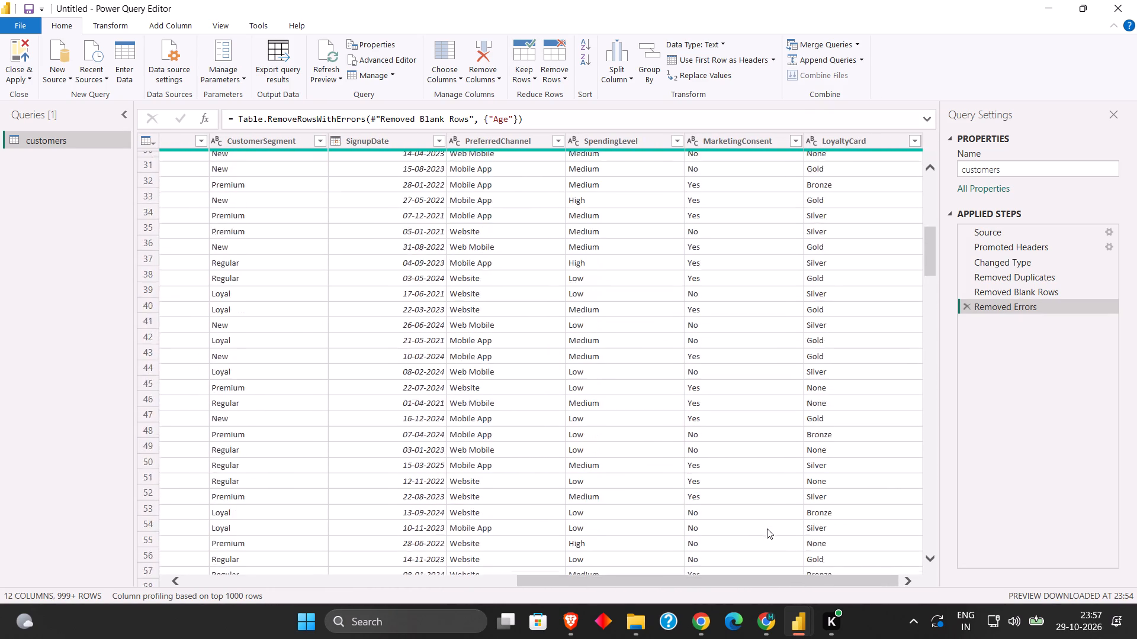
pyautogui.scroll(12, 767, 528)
pyautogui.scroll(-1, 767, 528)
pyautogui.scroll(5, 767, 528)
# Switch to the ChatGPT conversation in Chrome and look back through its mean-replacement answer and the earlier dataset advice.
pyautogui.hotkey('alt', 'Tab')
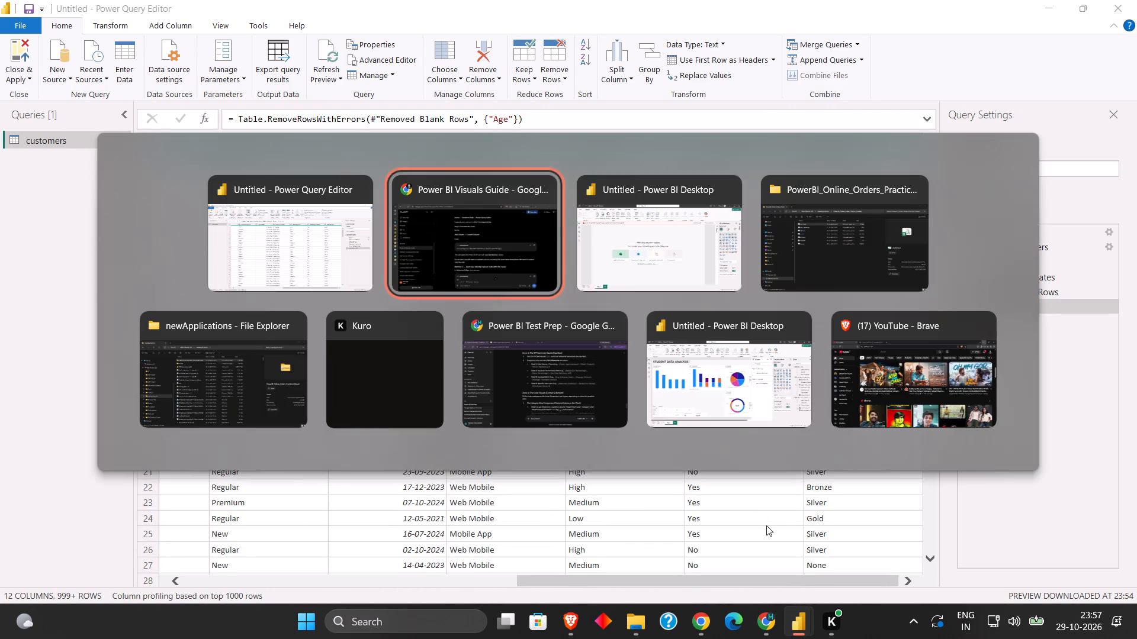
pyautogui.hotkey('alt', 'Tab')
pyautogui.hotkey('alt', 'Tab')
pyautogui.hotkey('alt', 'Tab')
pyautogui.hotkey('alt', 'Tab')
pyautogui.hotkey('alt', 'Tab')
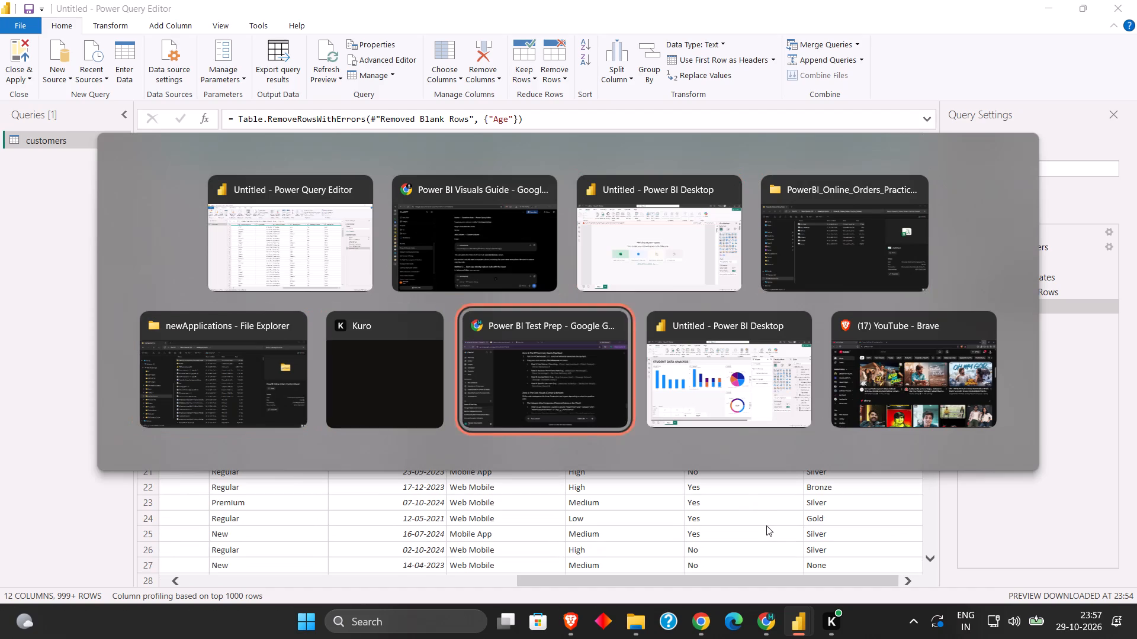
pyautogui.hotkey('alt', 'Tab')
pyautogui.hotkey('alt', 'Tab')
pyautogui.hotkey('alt', 'Tab')
pyautogui.hotkey('alt', 'Tab')
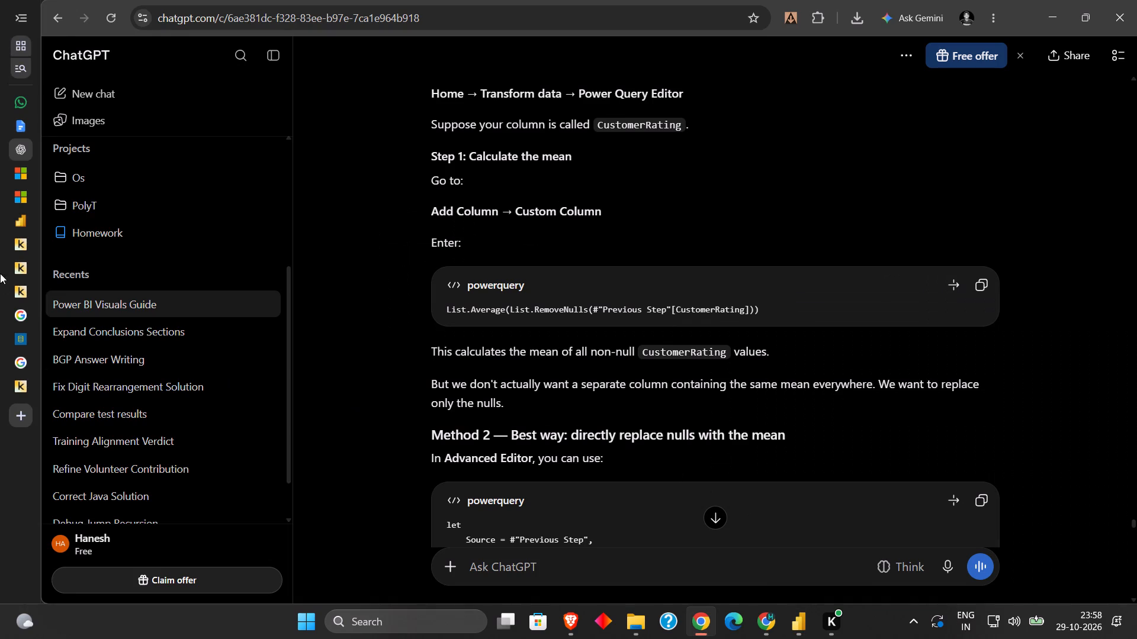
pyautogui.scroll(6, 567, 369)
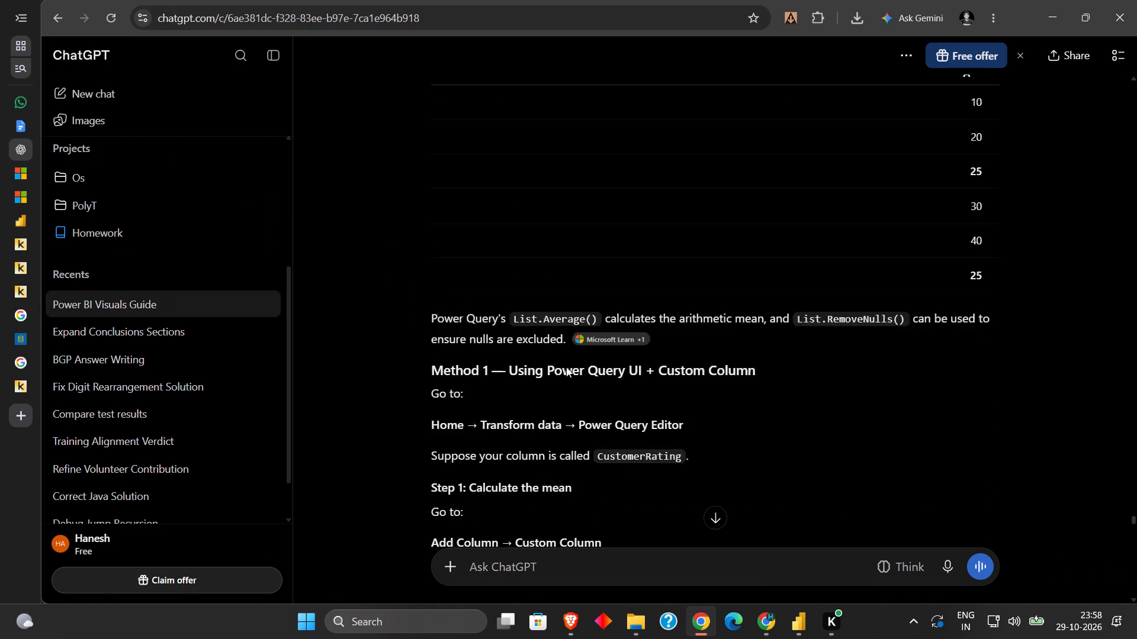
pyautogui.scroll(15, 566, 367)
pyautogui.scroll(-4, 570, 368)
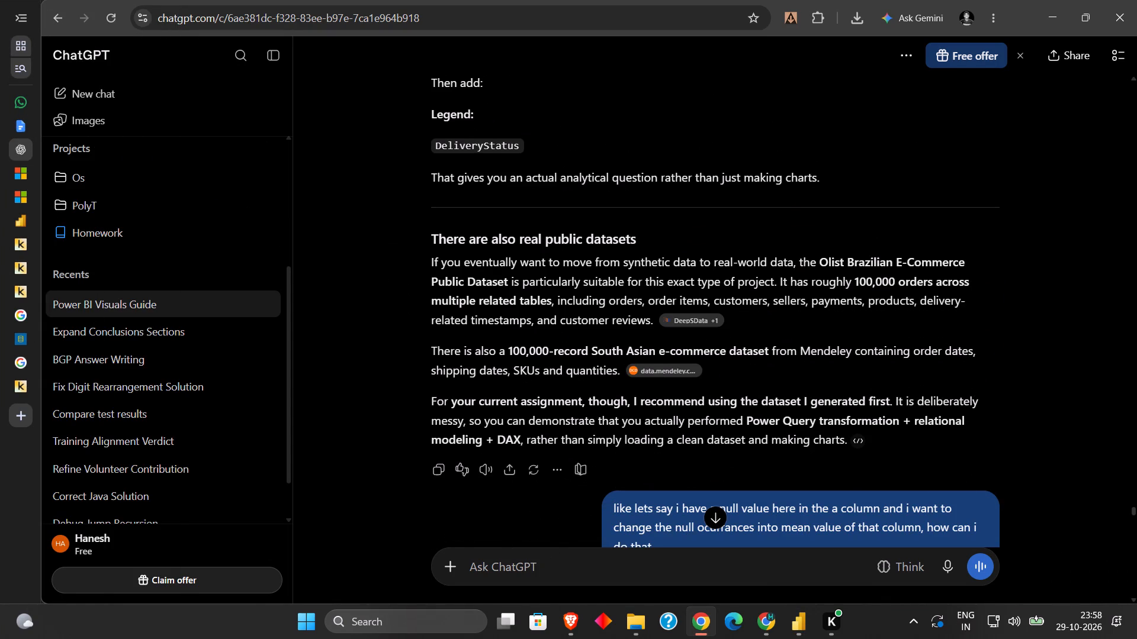
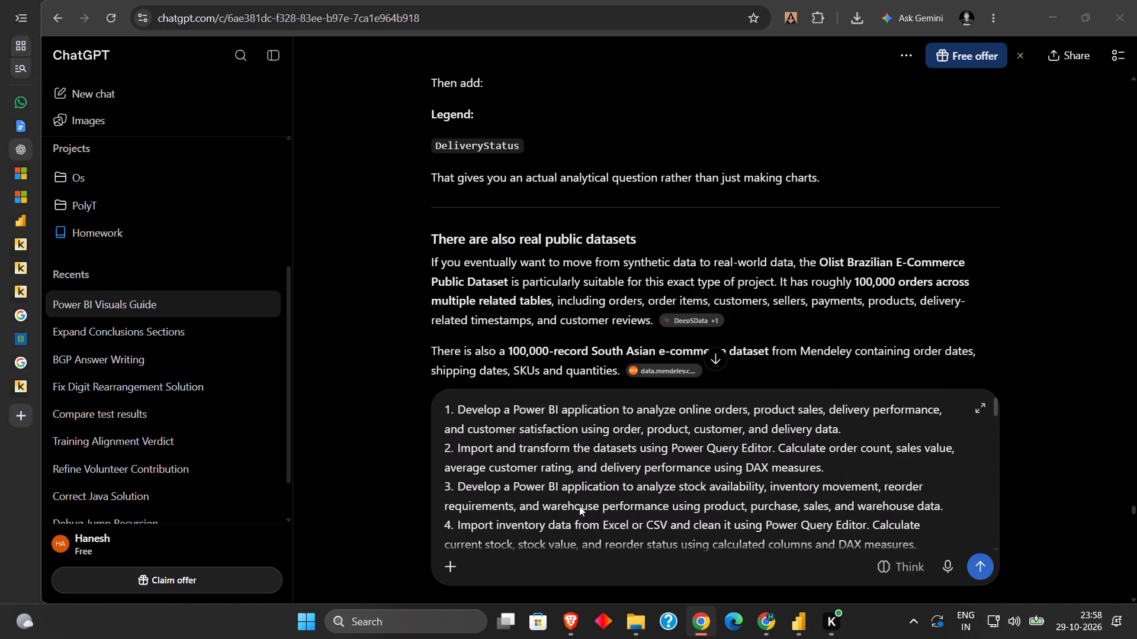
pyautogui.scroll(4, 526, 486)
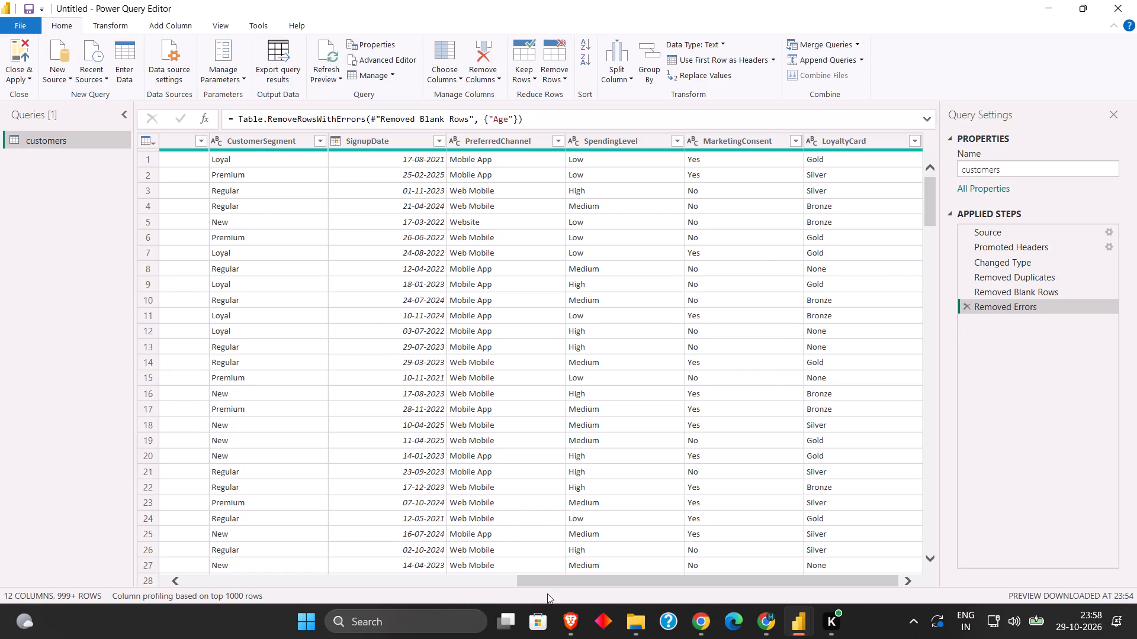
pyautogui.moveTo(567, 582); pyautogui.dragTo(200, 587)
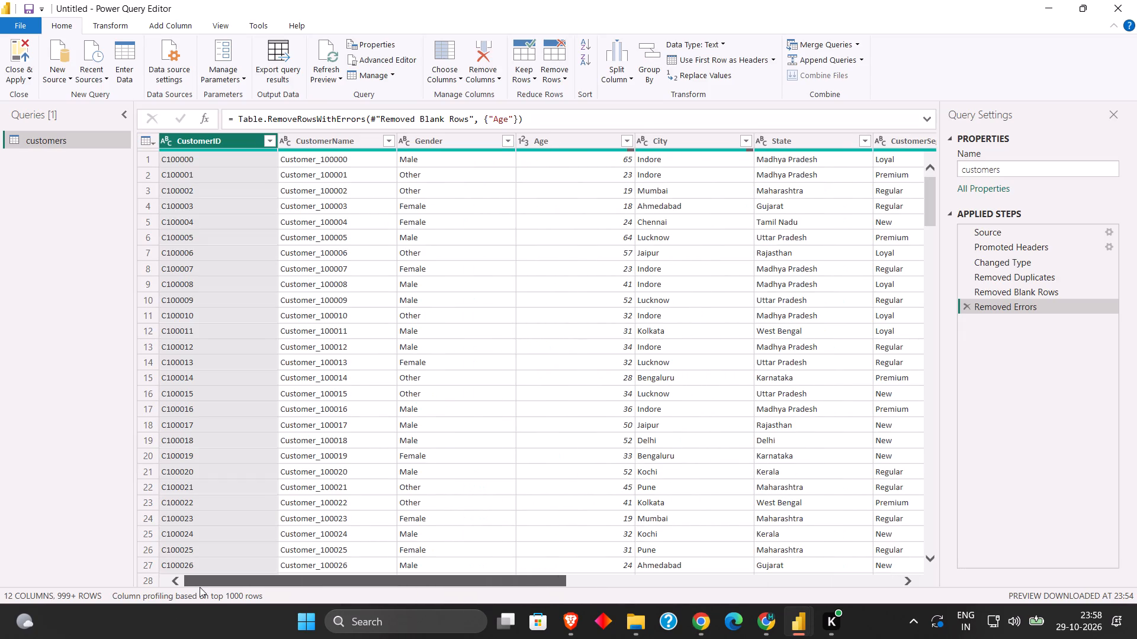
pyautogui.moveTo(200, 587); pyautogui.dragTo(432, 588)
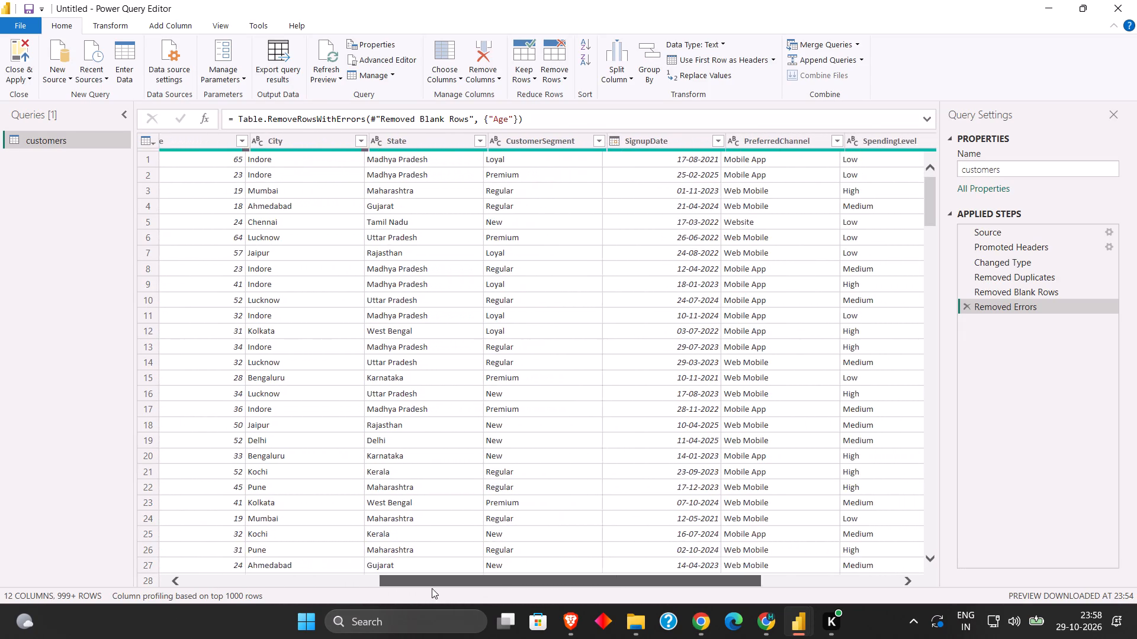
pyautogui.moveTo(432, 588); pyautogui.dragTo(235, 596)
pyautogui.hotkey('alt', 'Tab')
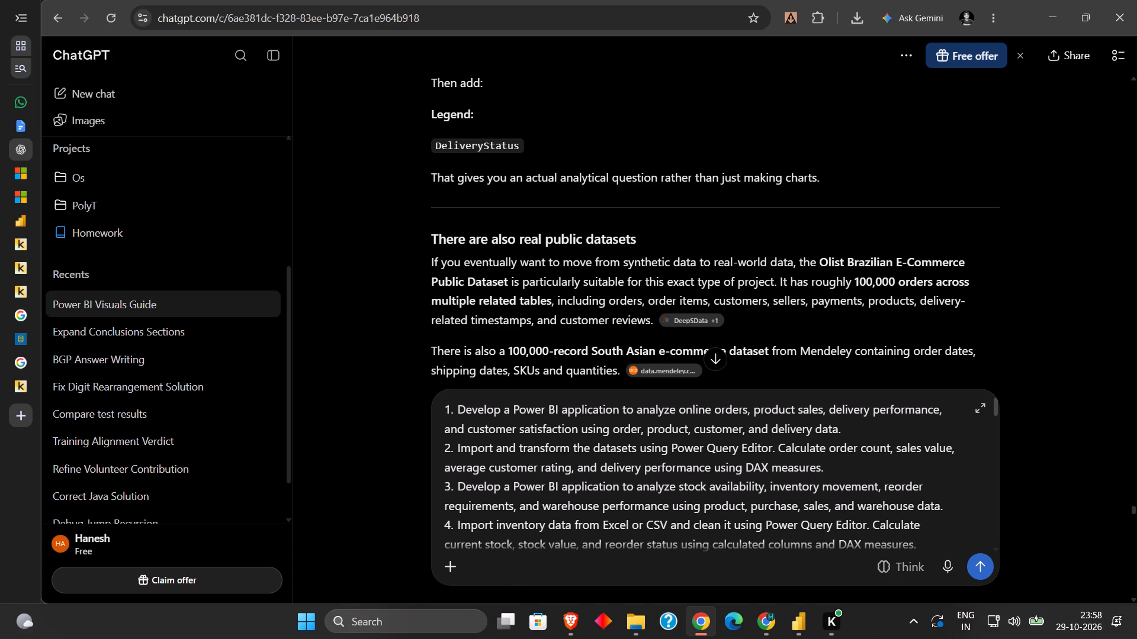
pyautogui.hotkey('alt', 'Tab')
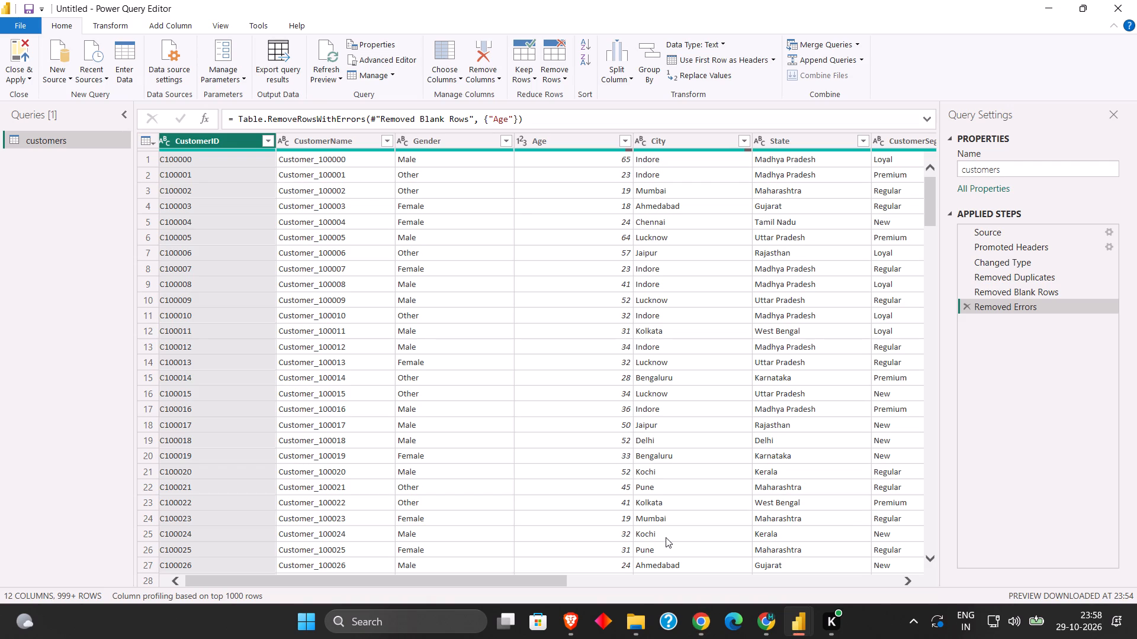
# Import orders.csv as a new Text/CSV query alongside the customers query.
pyautogui.rightClick(42, 210)
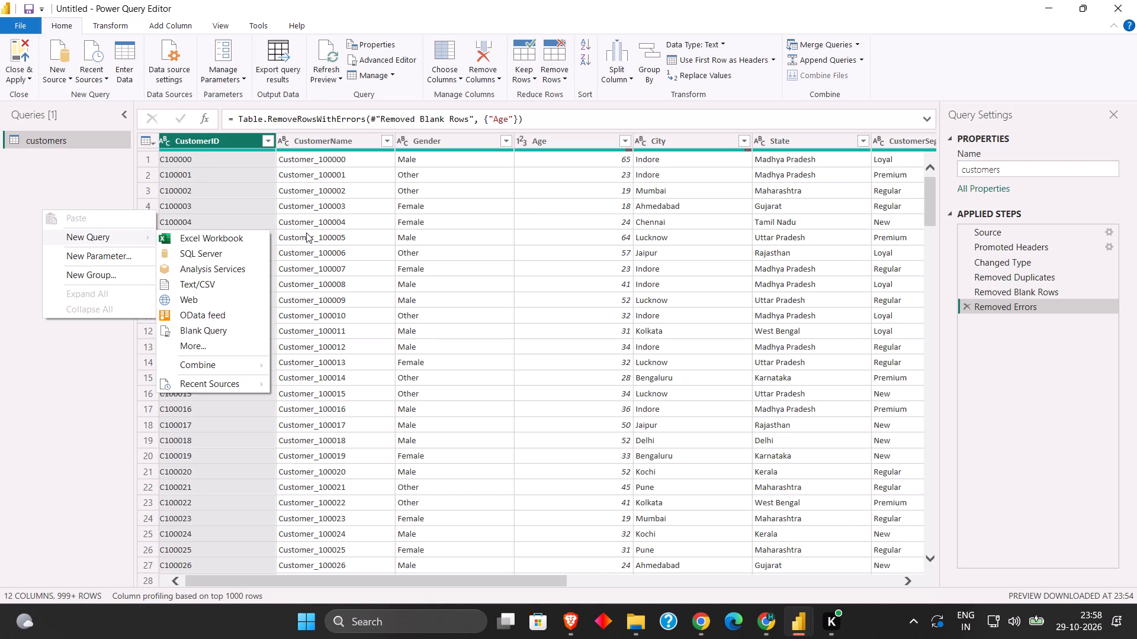
pyautogui.click(224, 289)
pyautogui.hotkey('alt', 'Tab')
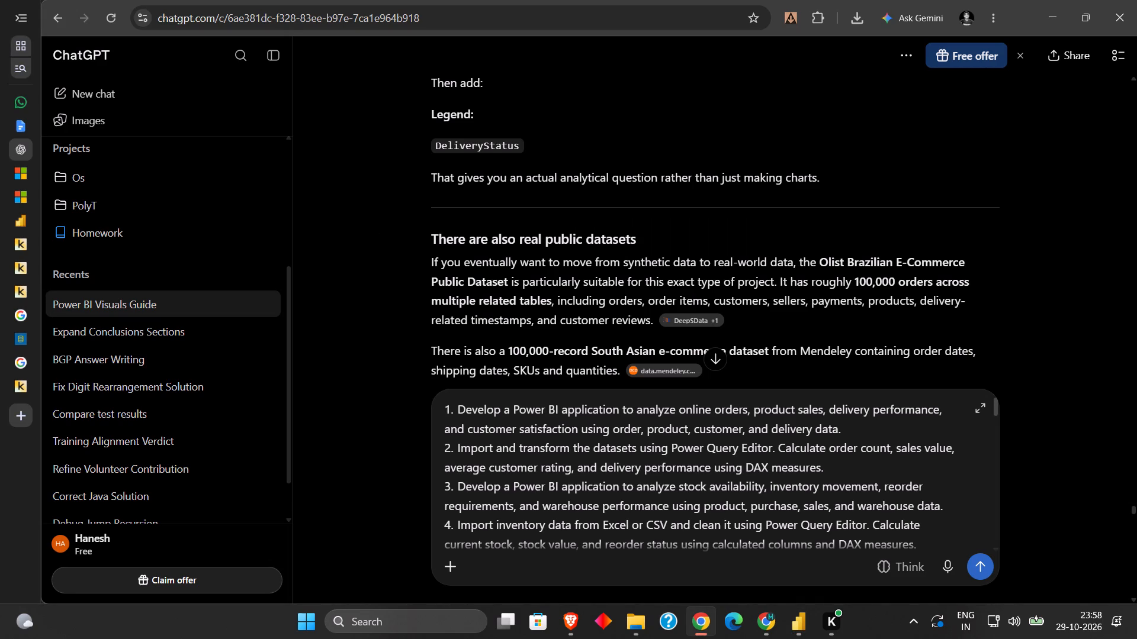
pyautogui.hotkey('alt', 'Tab')
pyautogui.doubleClick(224, 183)
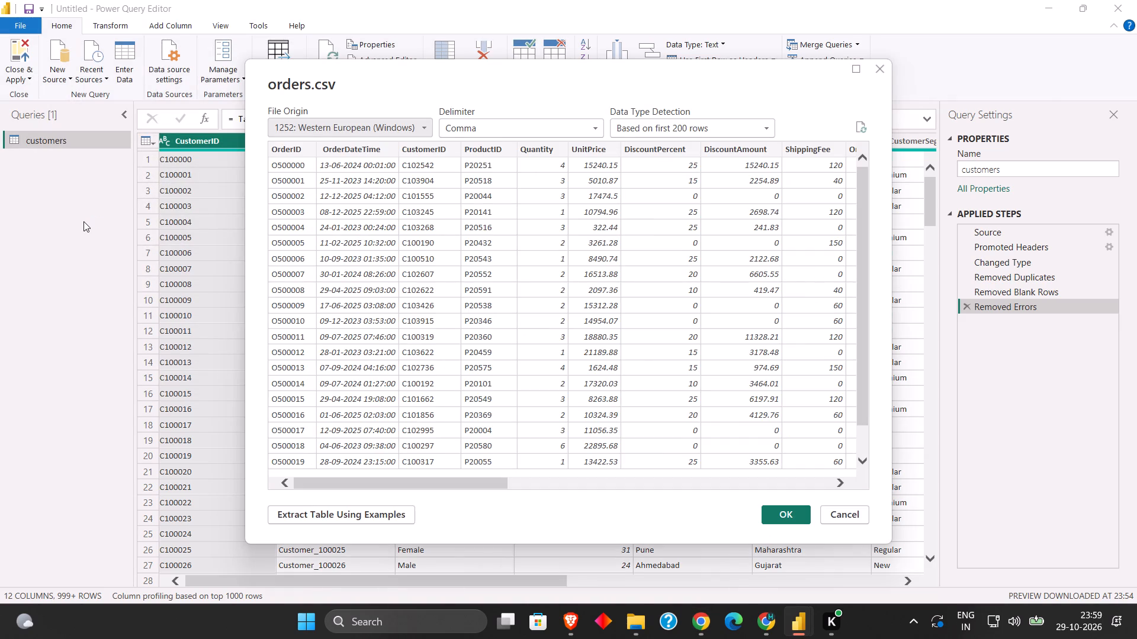
pyautogui.click(792, 519)
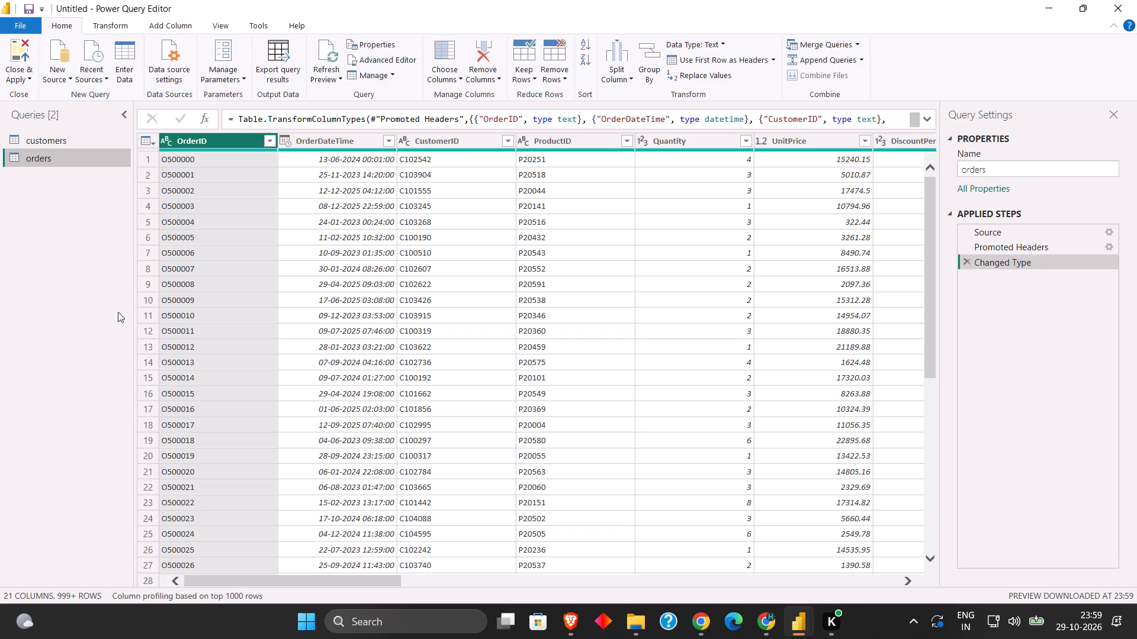
# Clean the orders query by OrderID, removing duplicates, blank rows and rows with errors.
pyautogui.click(563, 76)
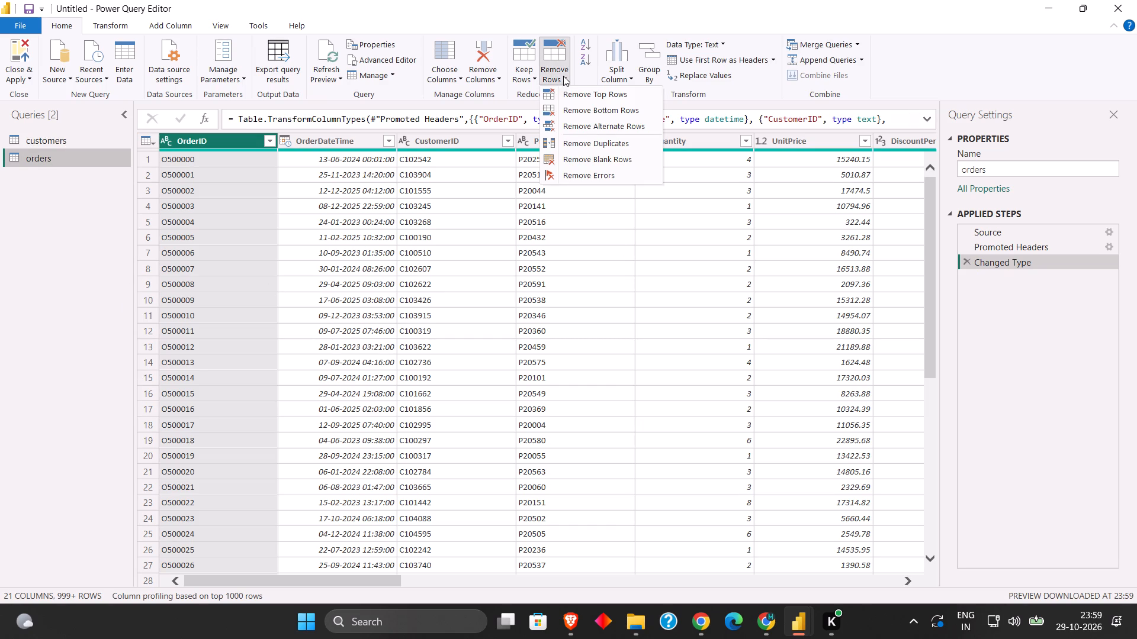
pyautogui.click(588, 149)
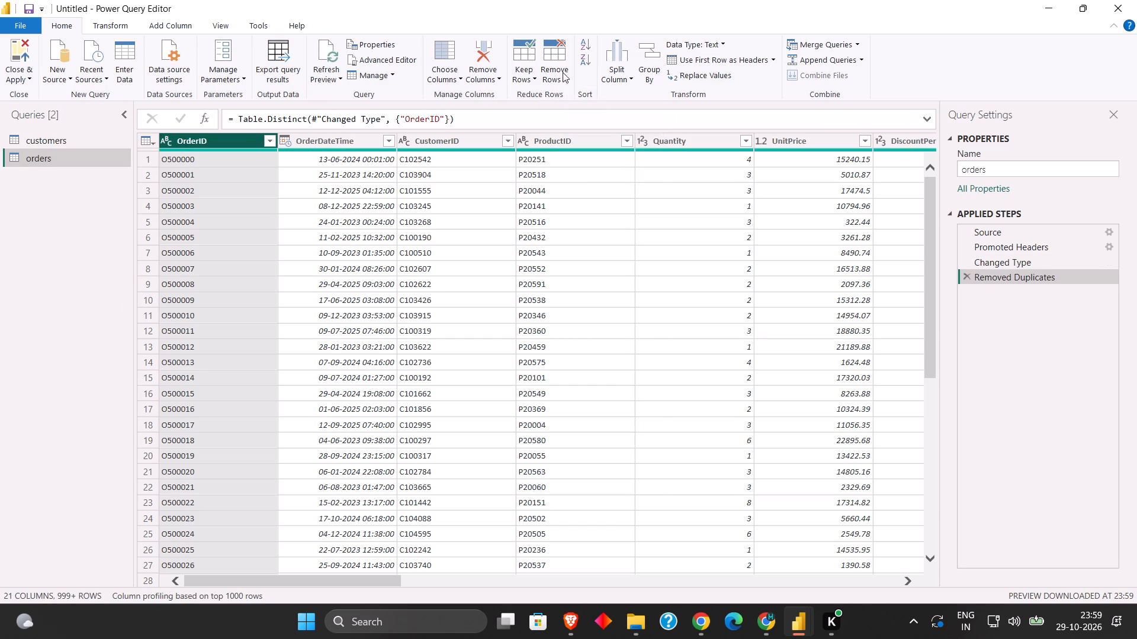
pyautogui.click(563, 72)
pyautogui.click(591, 157)
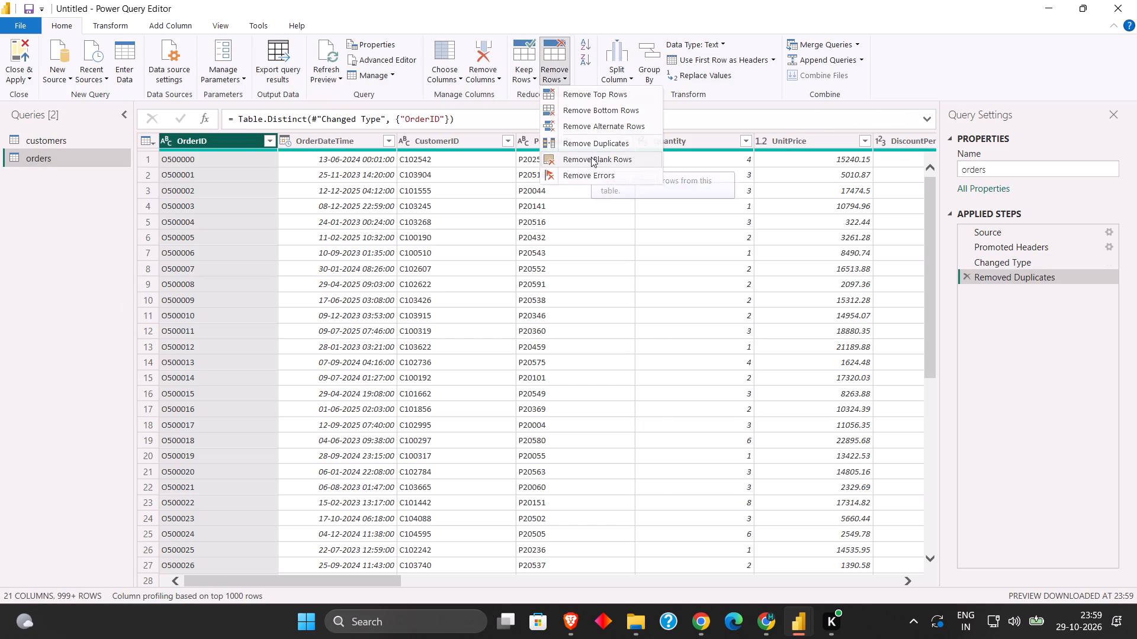
pyautogui.click(560, 78)
pyautogui.click(604, 172)
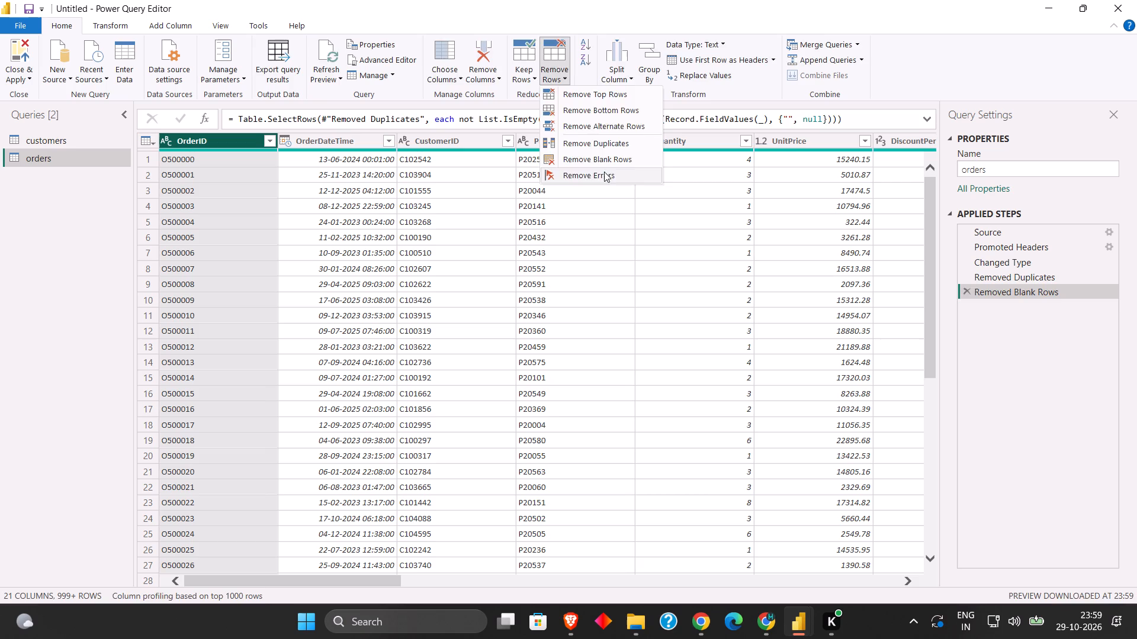
# Examine the orders query's columns through RawRecordCode for null or empty values.
pyautogui.scroll(-5, 612, 315)
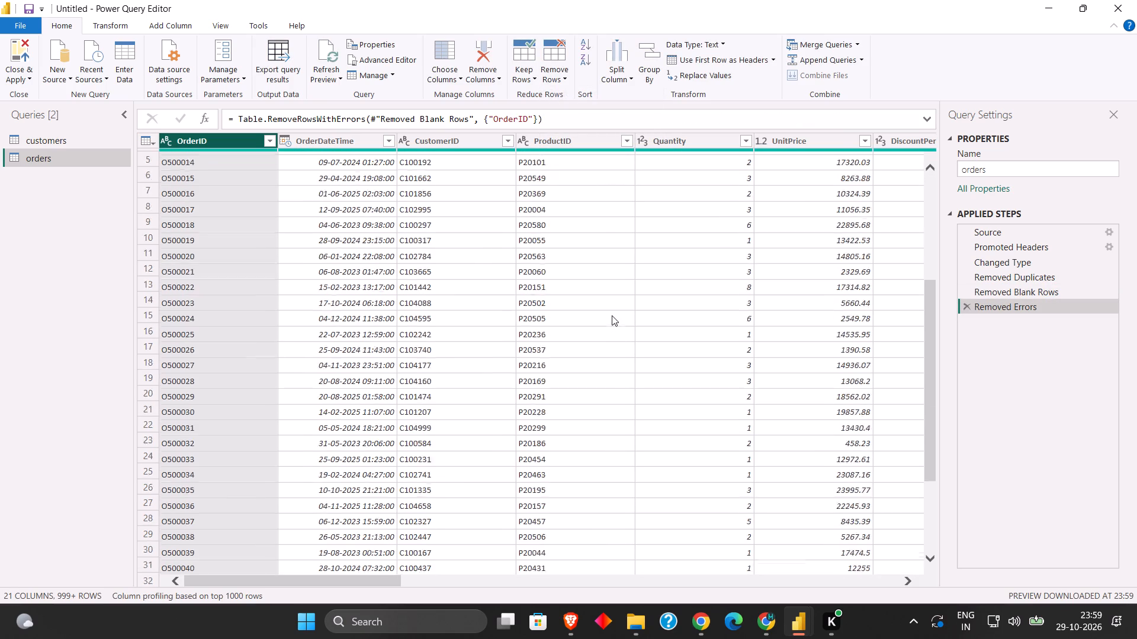
pyautogui.scroll(10, 612, 315)
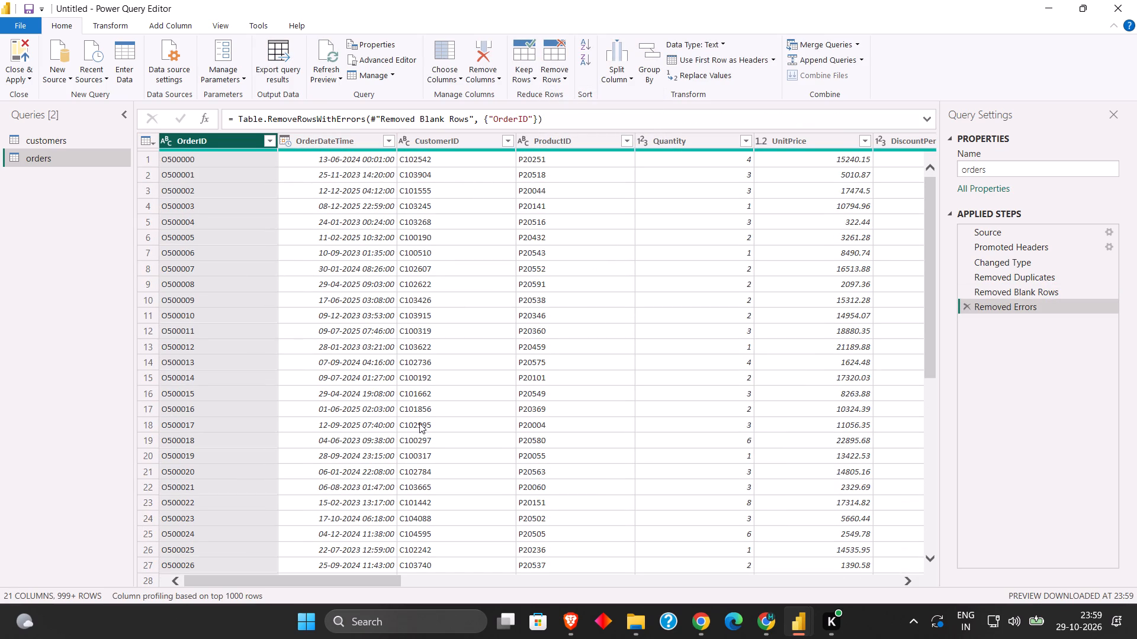
pyautogui.scroll(-2, 434, 422)
pyautogui.scroll(5, 432, 467)
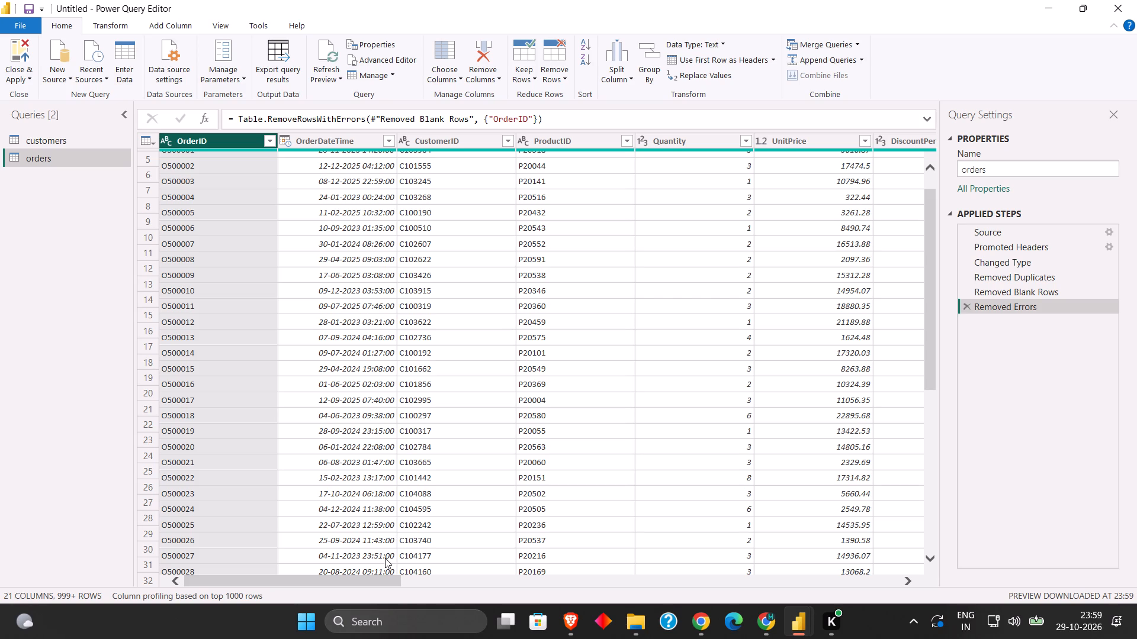
pyautogui.moveTo(355, 578); pyautogui.dragTo(452, 589)
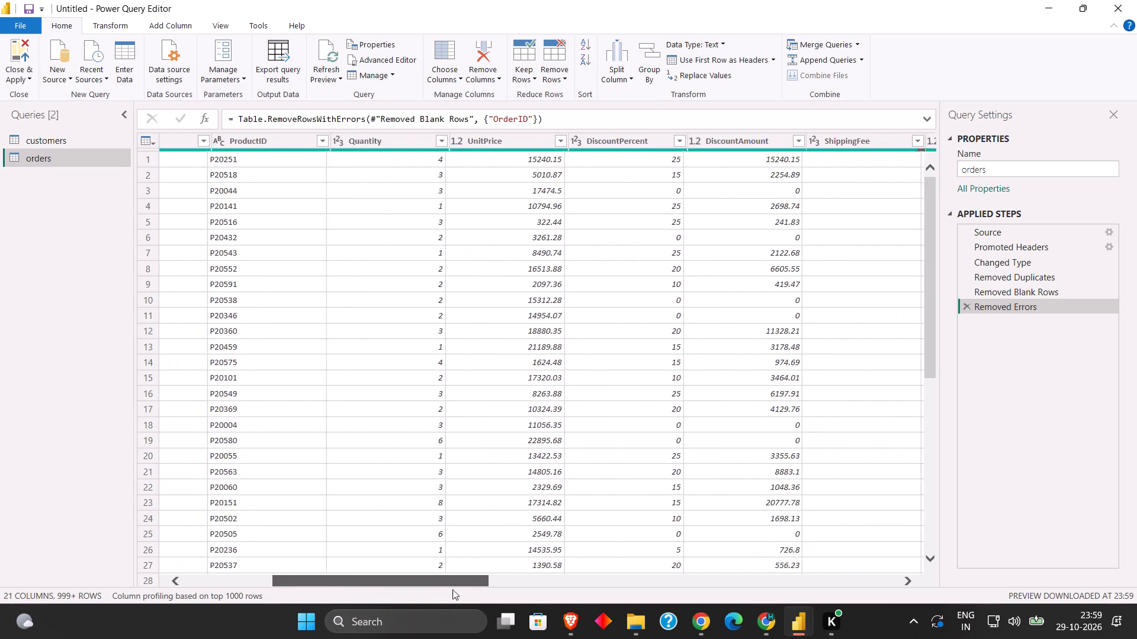
pyautogui.moveTo(452, 589); pyautogui.dragTo(502, 592)
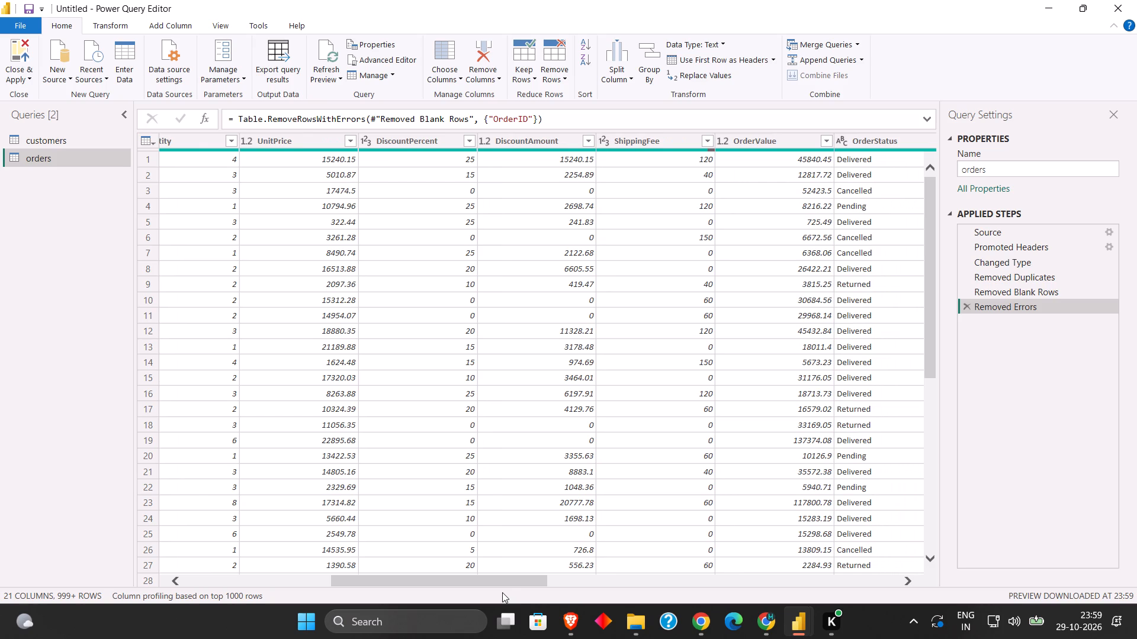
pyautogui.moveTo(504, 582); pyautogui.dragTo(586, 582)
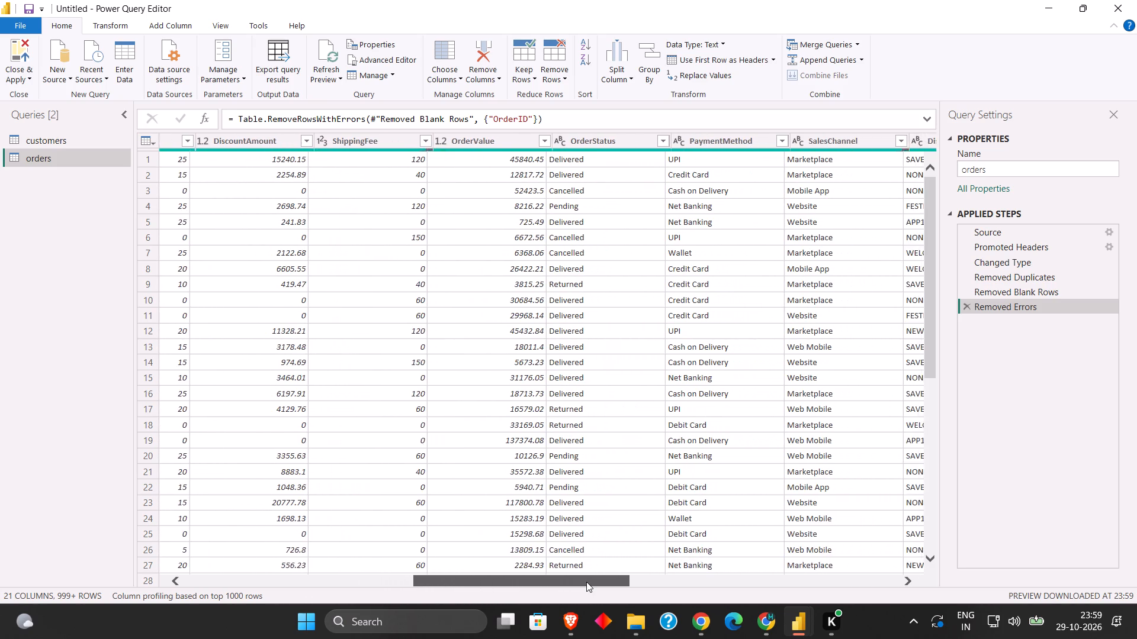
pyautogui.moveTo(586, 582); pyautogui.dragTo(831, 582)
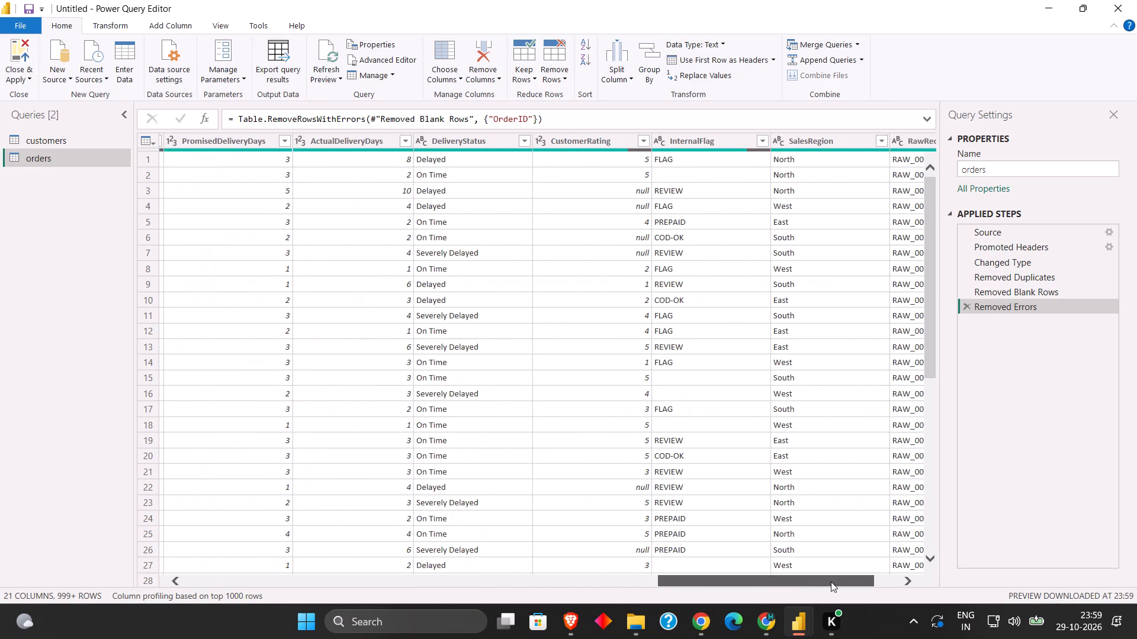
pyautogui.moveTo(831, 582); pyautogui.dragTo(911, 582)
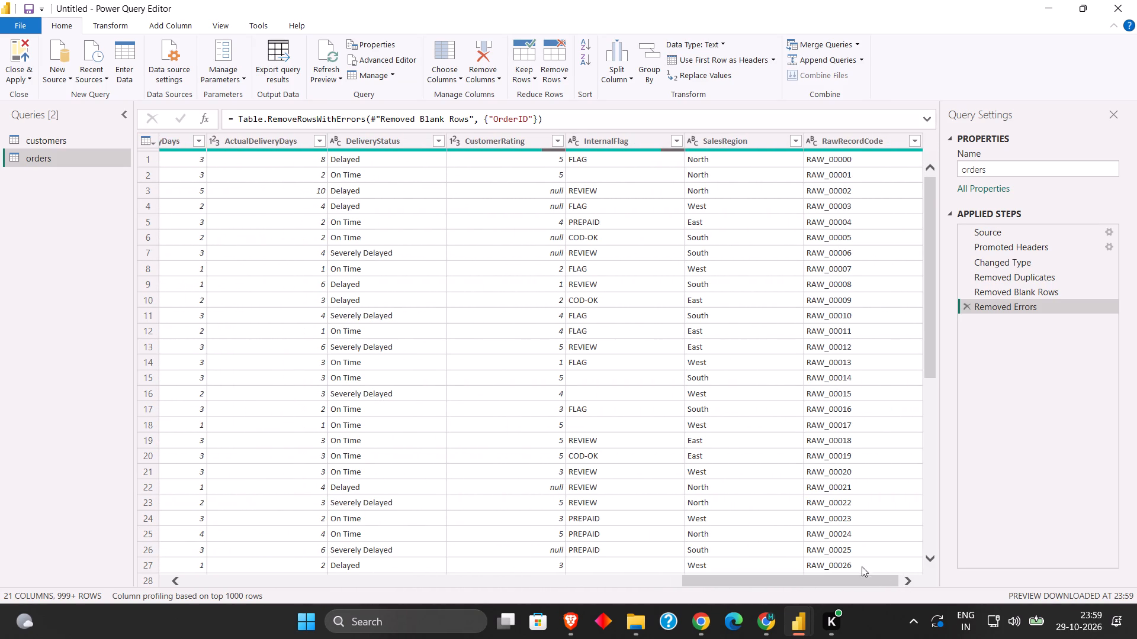
pyautogui.scroll(-10, 798, 526)
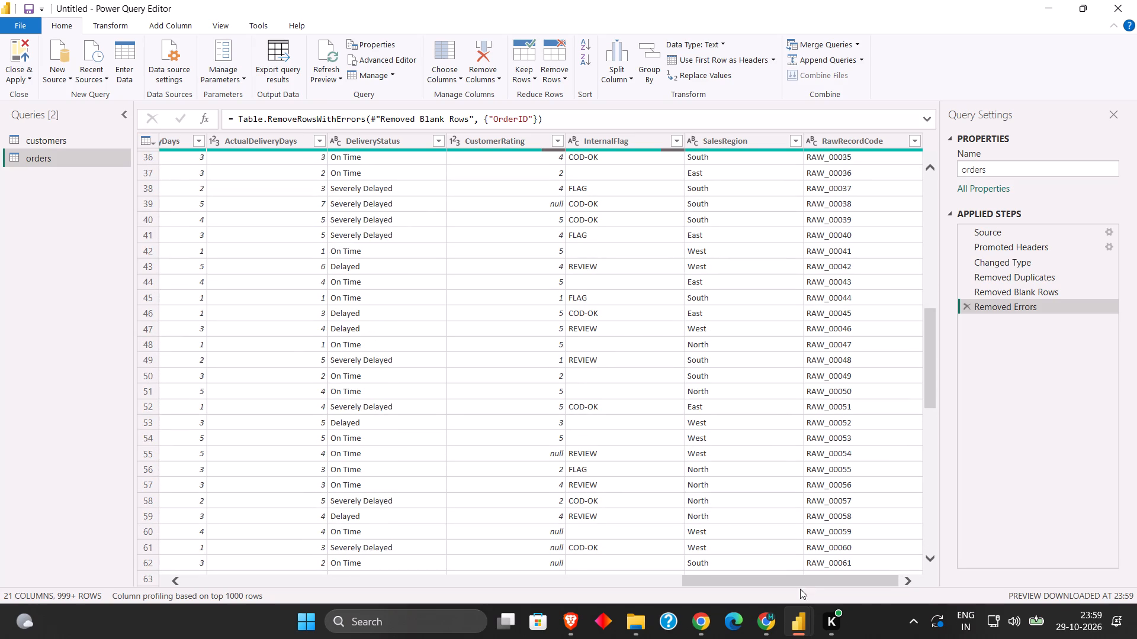
pyautogui.scroll(-4, 796, 544)
# Examine the order rows under the OrderID to UnitPrice columns for remaining data problems.
pyautogui.moveTo(787, 582); pyautogui.dragTo(301, 596)
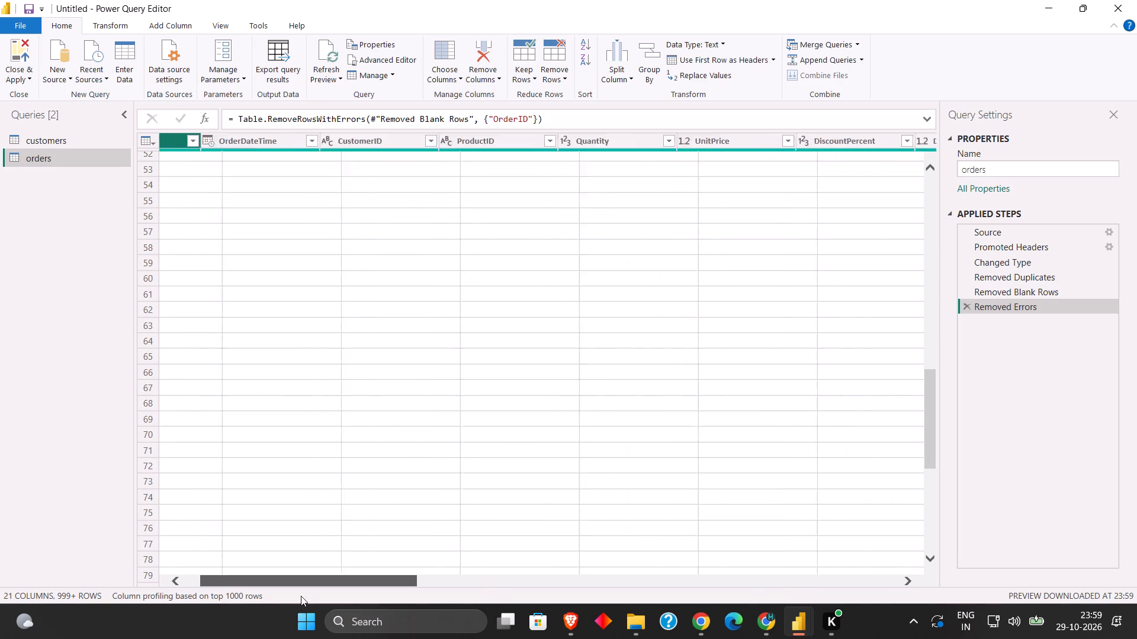
pyautogui.moveTo(301, 596); pyautogui.dragTo(212, 599)
pyautogui.scroll(-4, 499, 509)
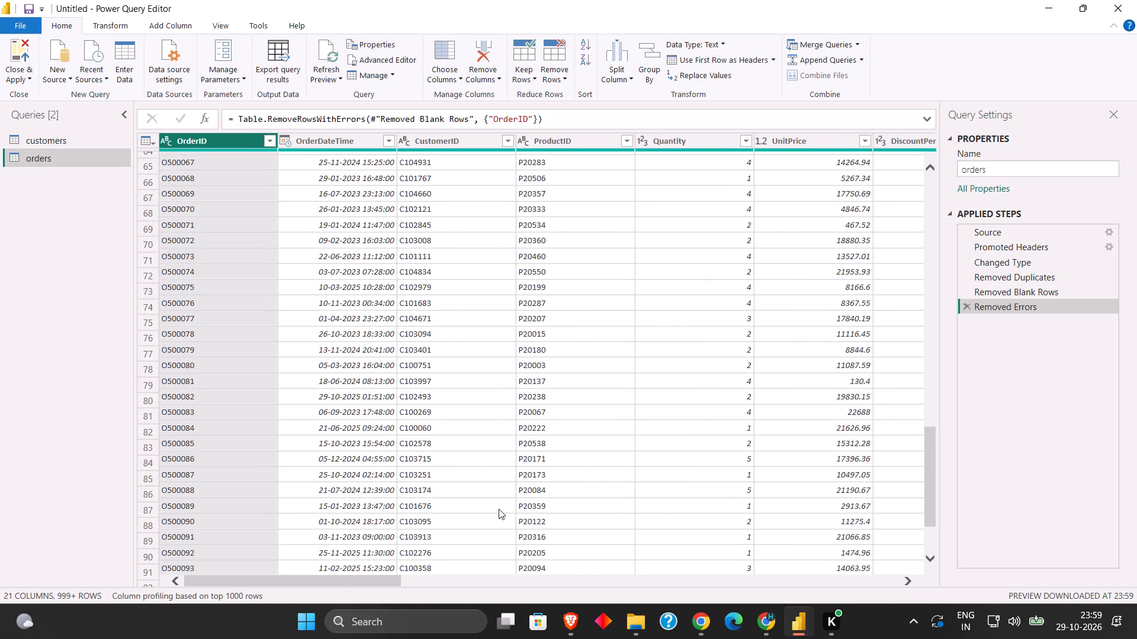
pyautogui.scroll(20, 499, 509)
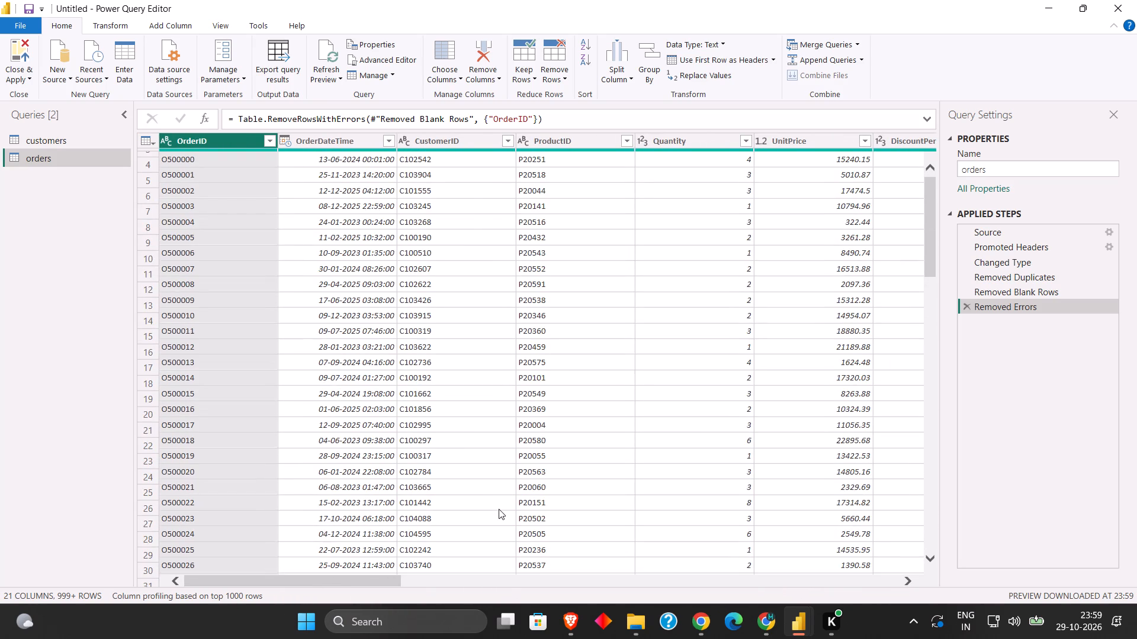
pyautogui.scroll(5, 499, 509)
pyautogui.scroll(-16, 499, 509)
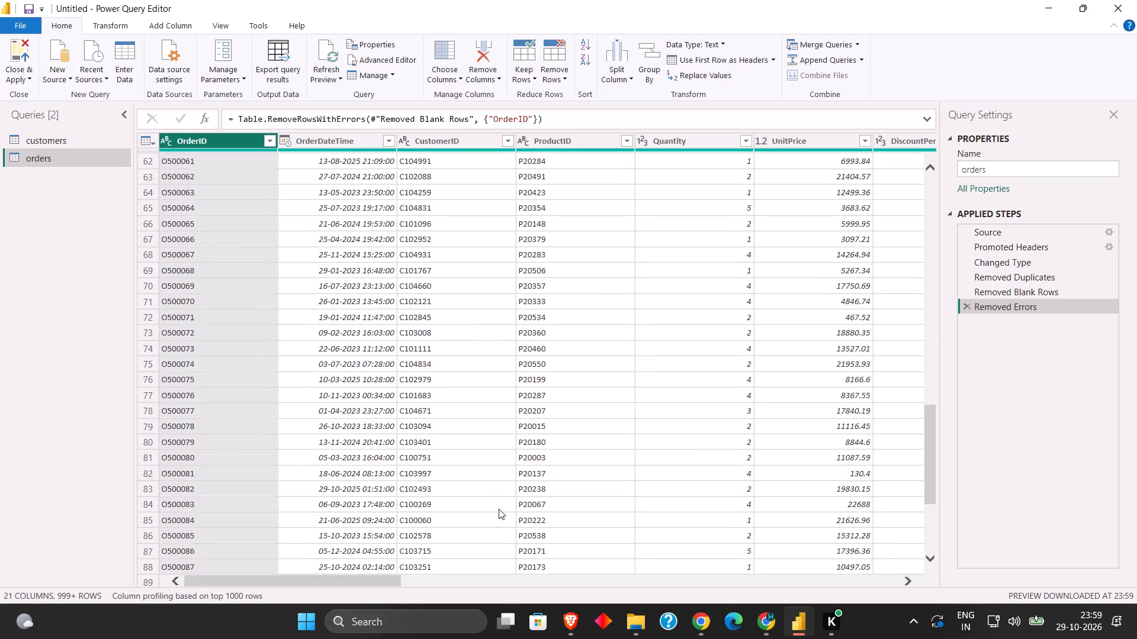
pyautogui.scroll(-14, 499, 509)
pyautogui.scroll(1, 499, 509)
pyautogui.scroll(-13, 499, 509)
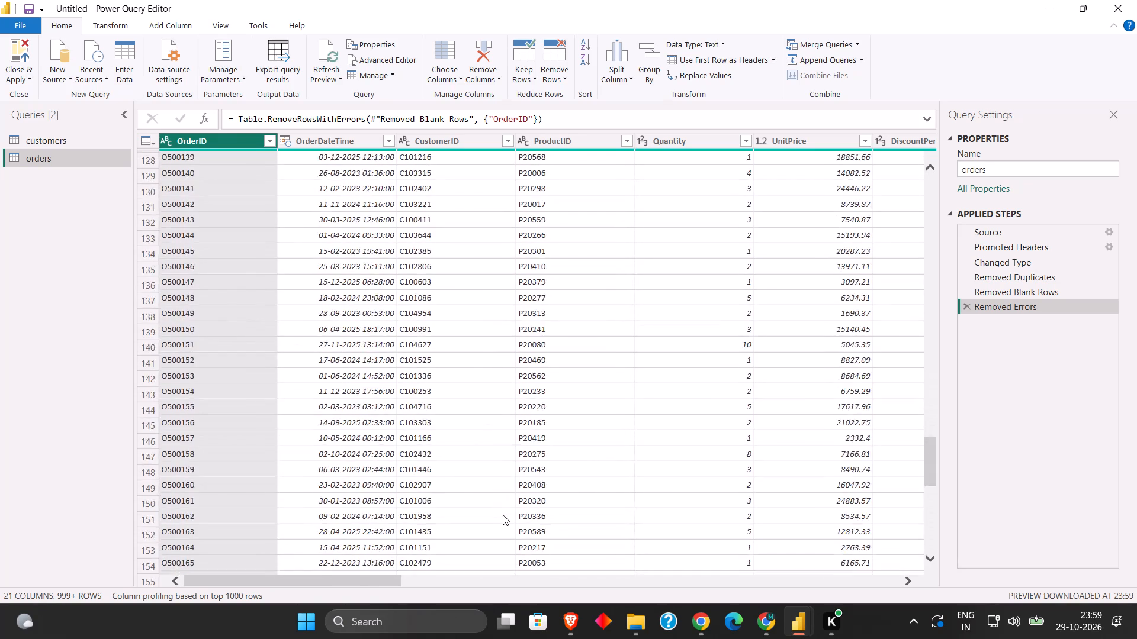
pyautogui.scroll(-20, 503, 515)
pyautogui.scroll(-3, 503, 515)
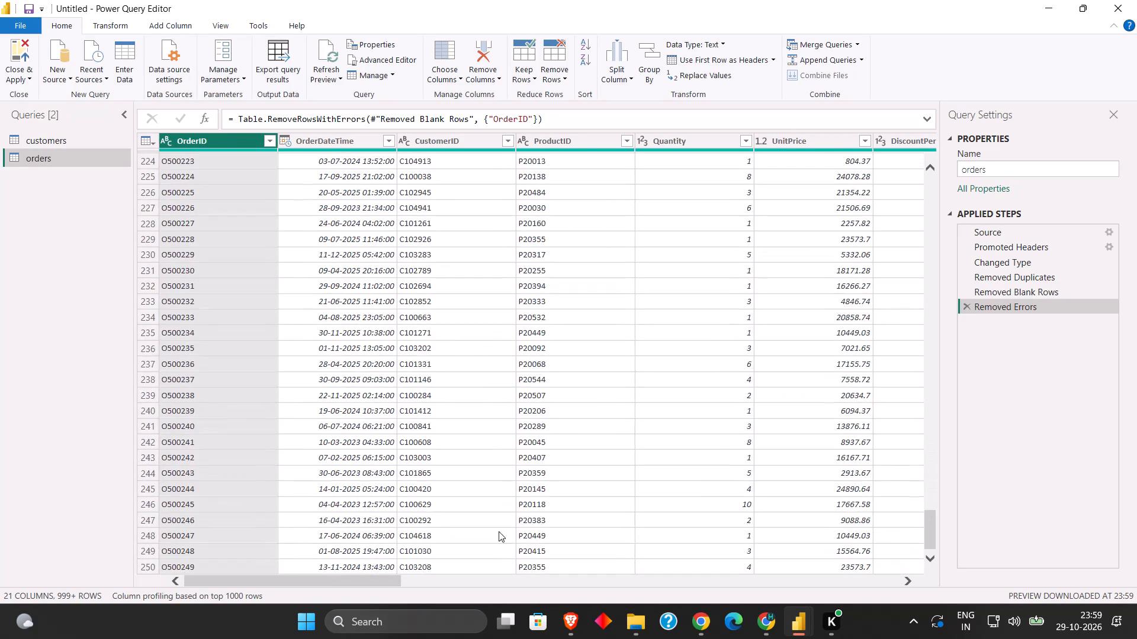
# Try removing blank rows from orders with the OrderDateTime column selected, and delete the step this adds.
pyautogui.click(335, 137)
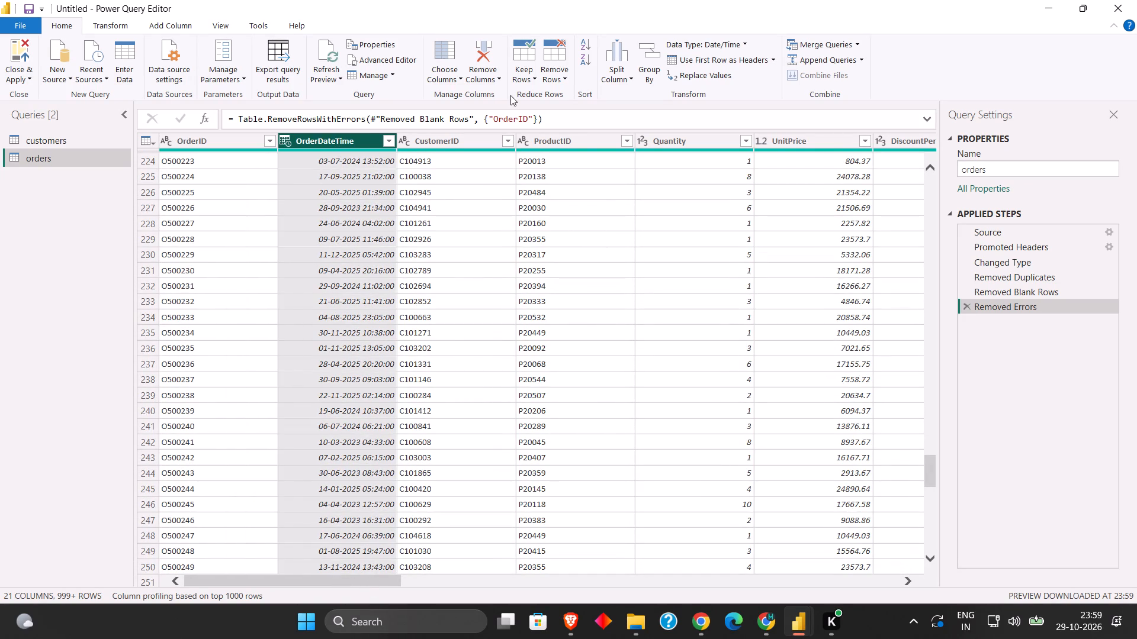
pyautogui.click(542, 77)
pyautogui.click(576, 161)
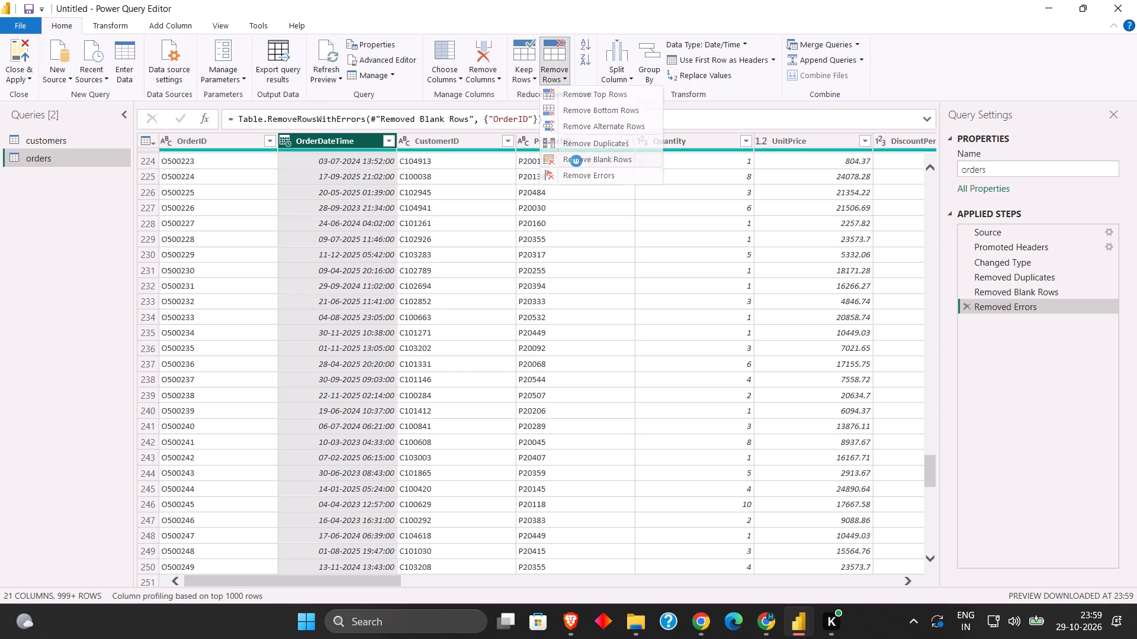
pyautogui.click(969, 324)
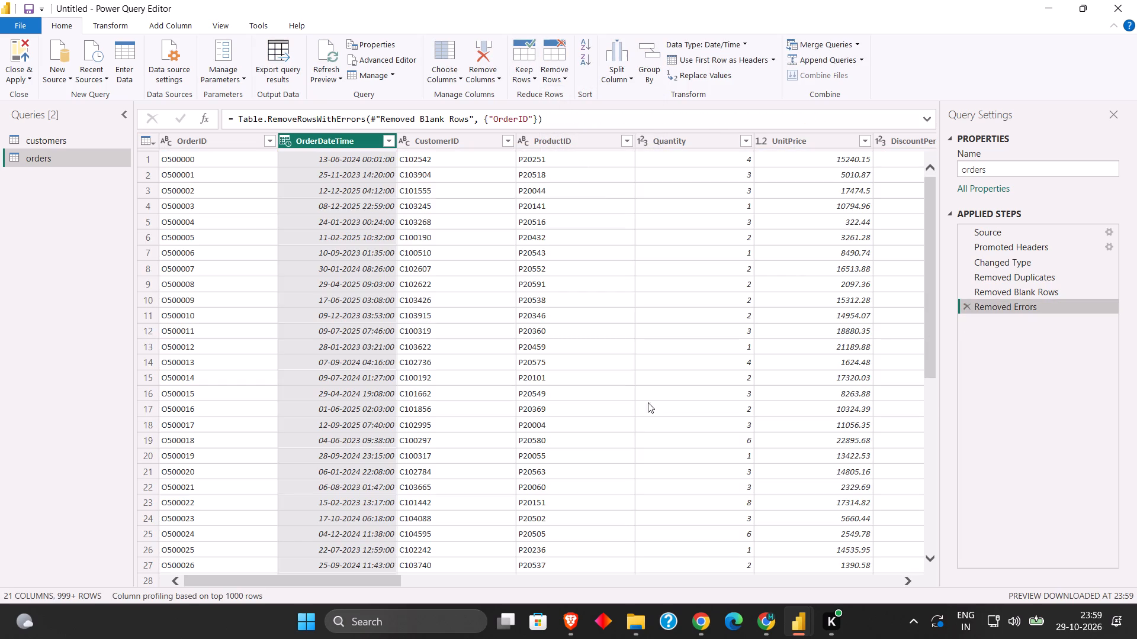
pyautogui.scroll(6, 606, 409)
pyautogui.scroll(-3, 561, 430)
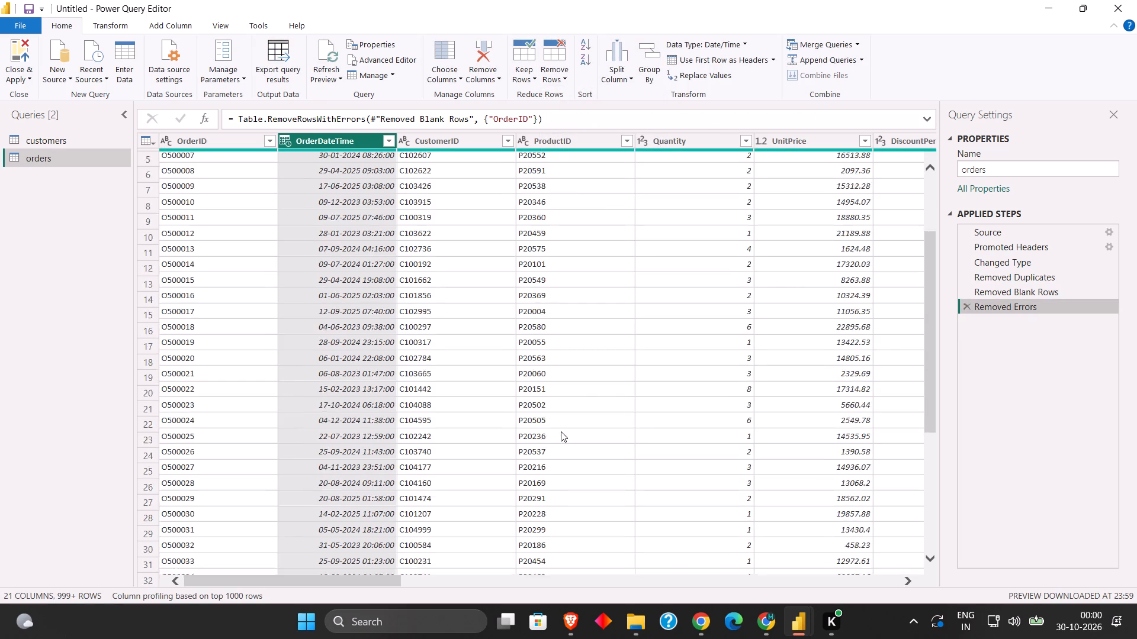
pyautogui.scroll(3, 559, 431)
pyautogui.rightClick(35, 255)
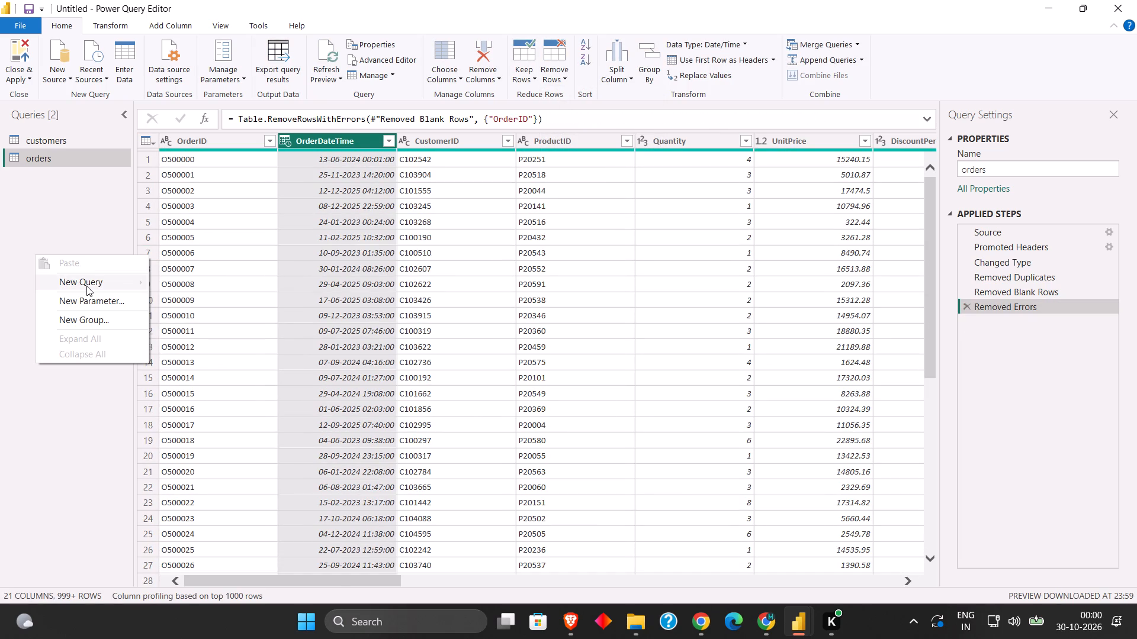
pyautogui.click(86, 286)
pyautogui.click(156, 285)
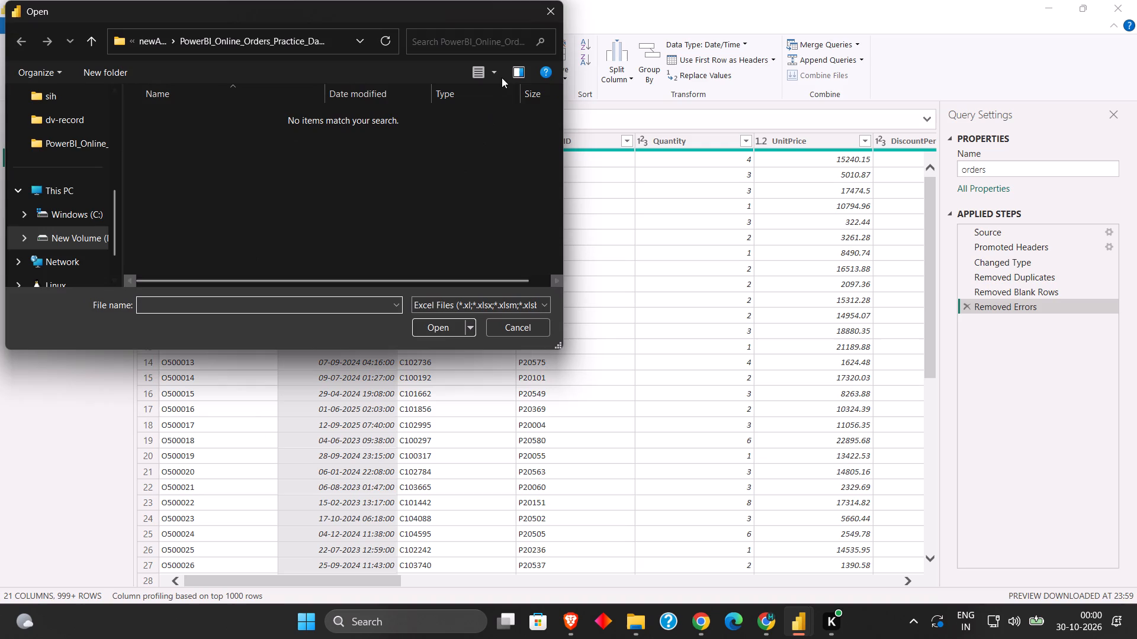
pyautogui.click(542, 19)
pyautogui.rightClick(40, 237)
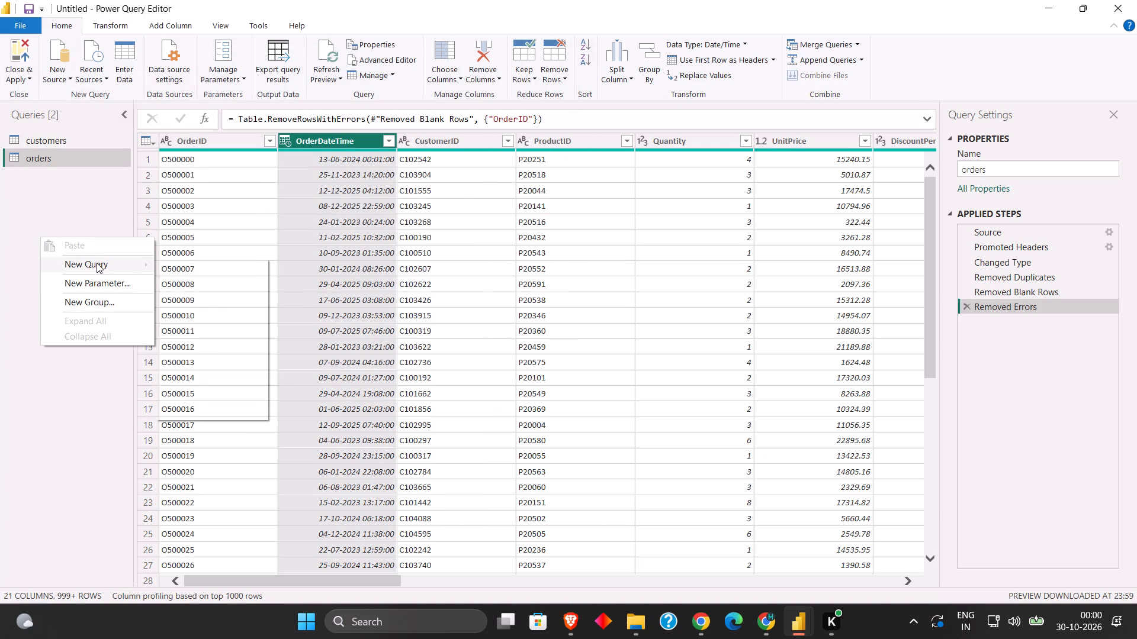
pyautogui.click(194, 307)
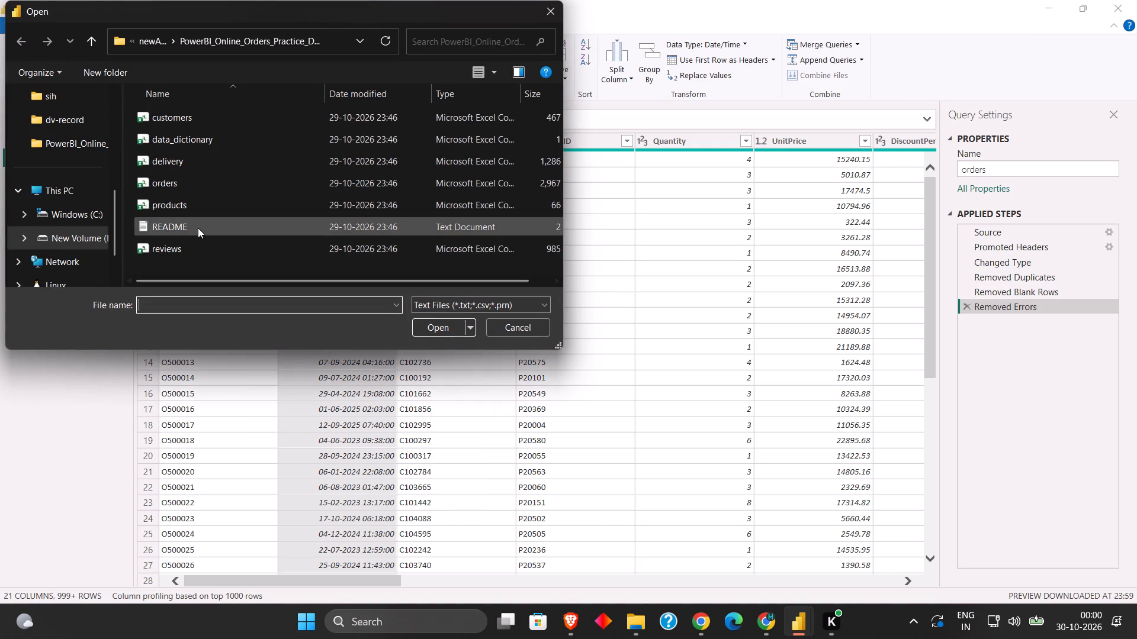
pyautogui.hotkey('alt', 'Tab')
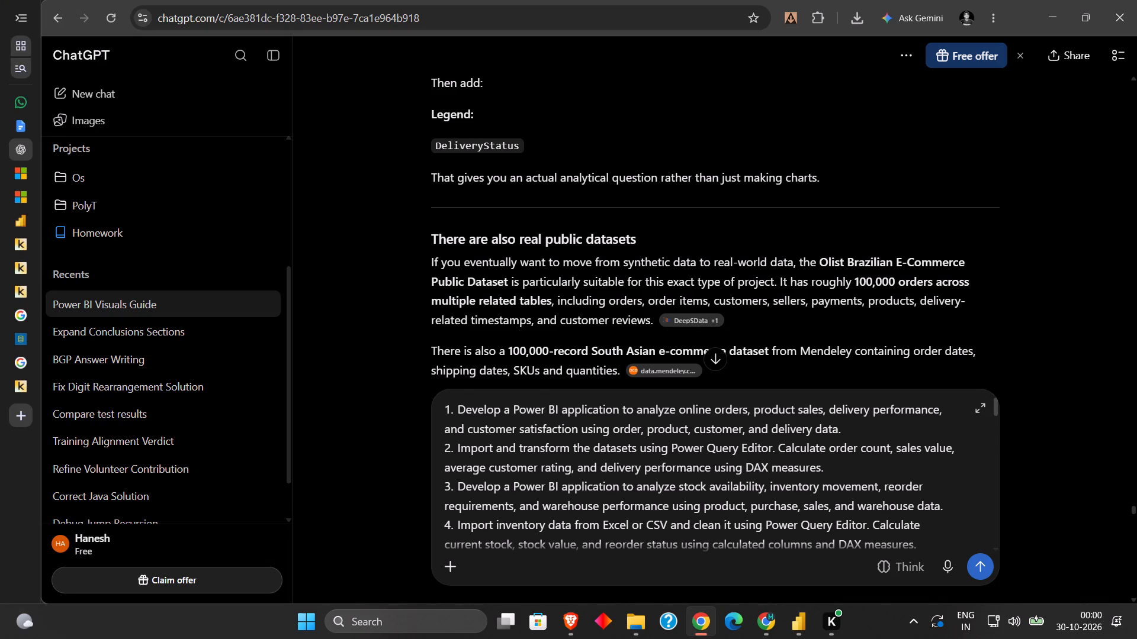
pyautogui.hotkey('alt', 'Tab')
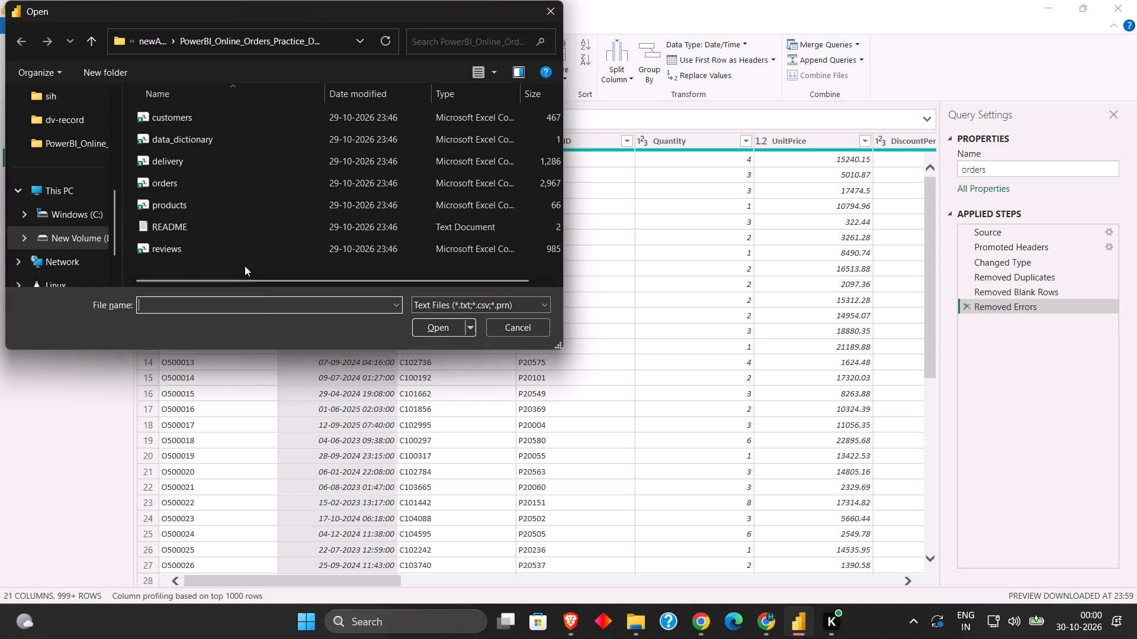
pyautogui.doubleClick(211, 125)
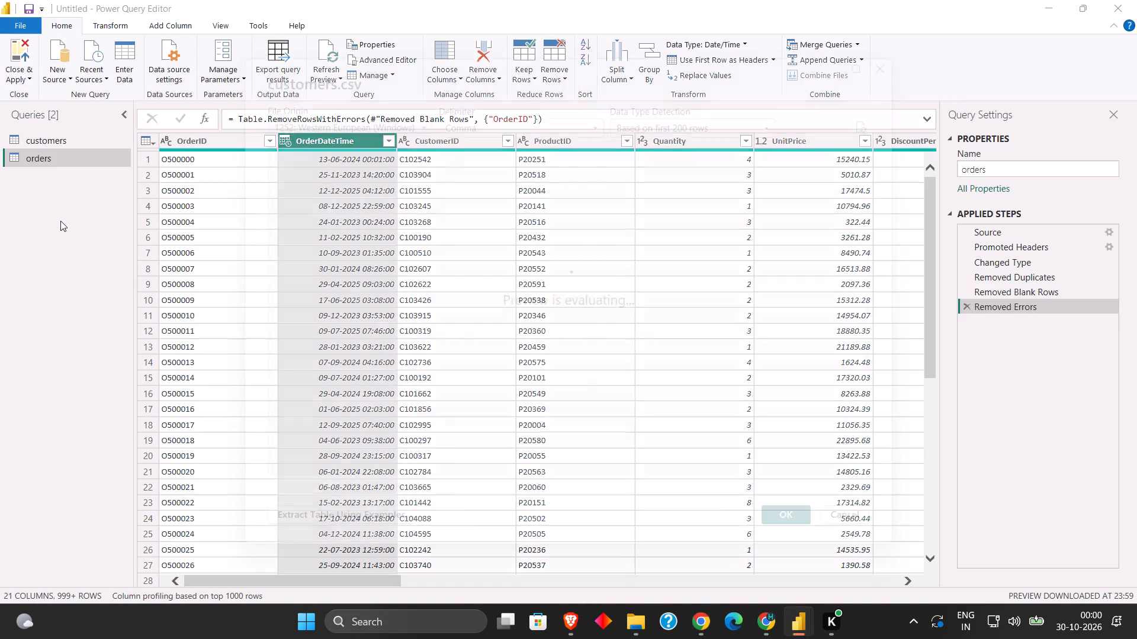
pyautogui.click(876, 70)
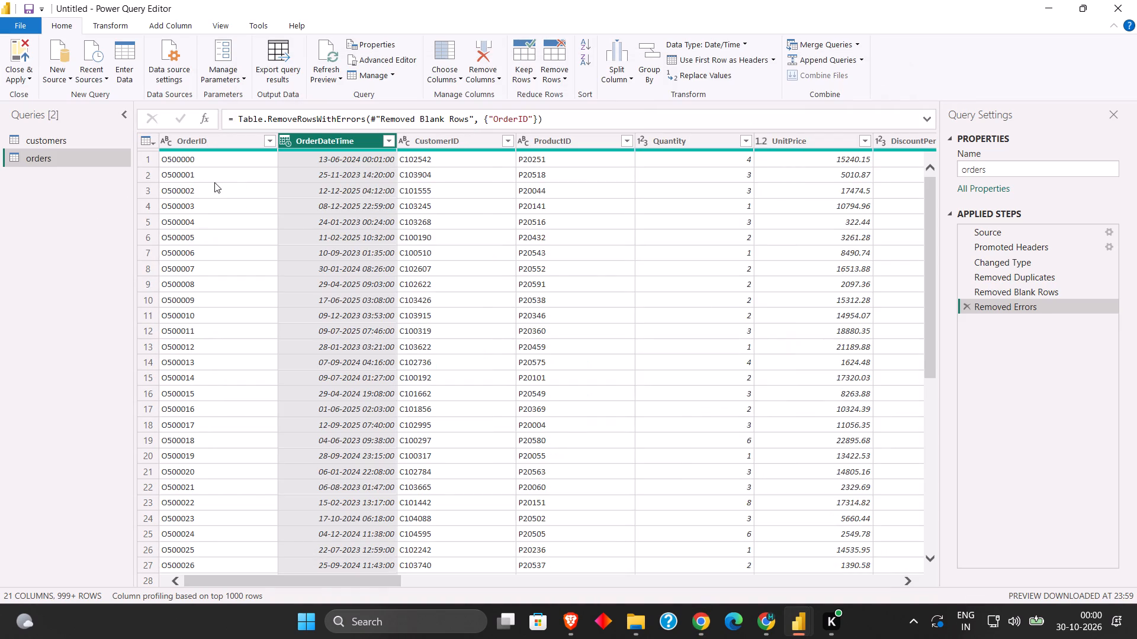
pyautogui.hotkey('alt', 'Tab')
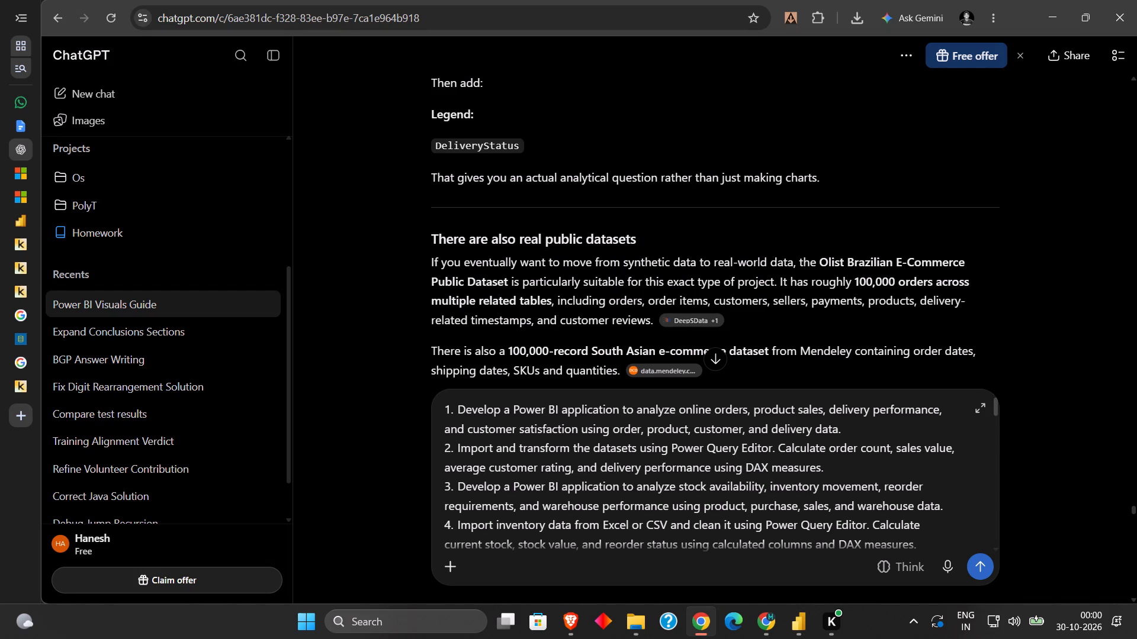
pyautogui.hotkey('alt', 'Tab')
# Import the products CSV file as a new query from the online orders practice data folder.
pyautogui.rightClick(57, 232)
pyautogui.click(103, 254)
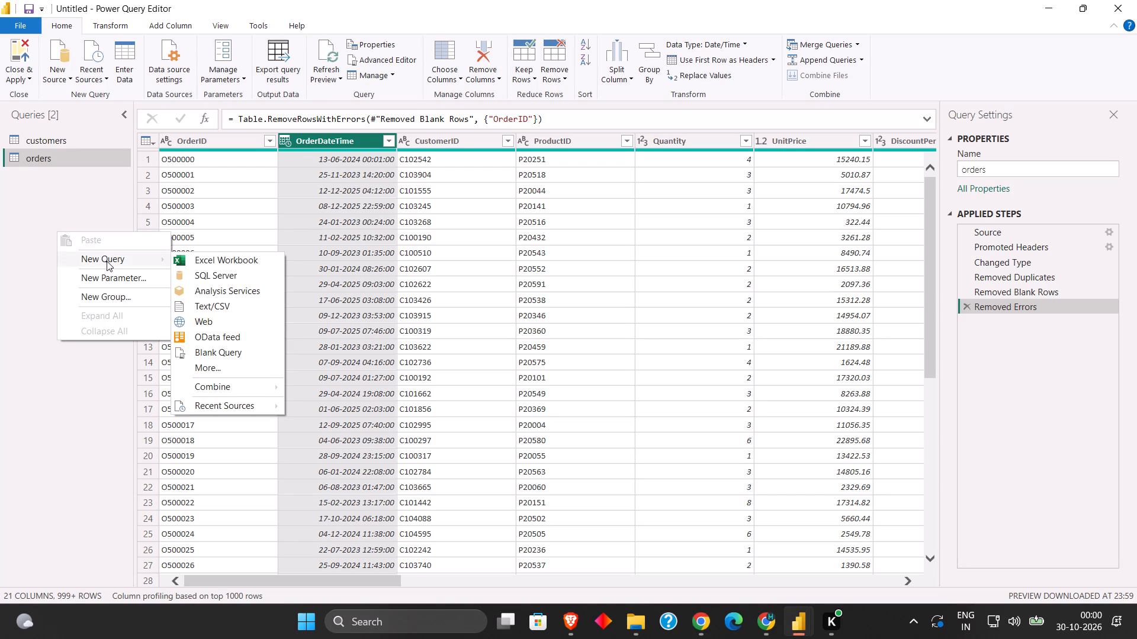
pyautogui.click(206, 305)
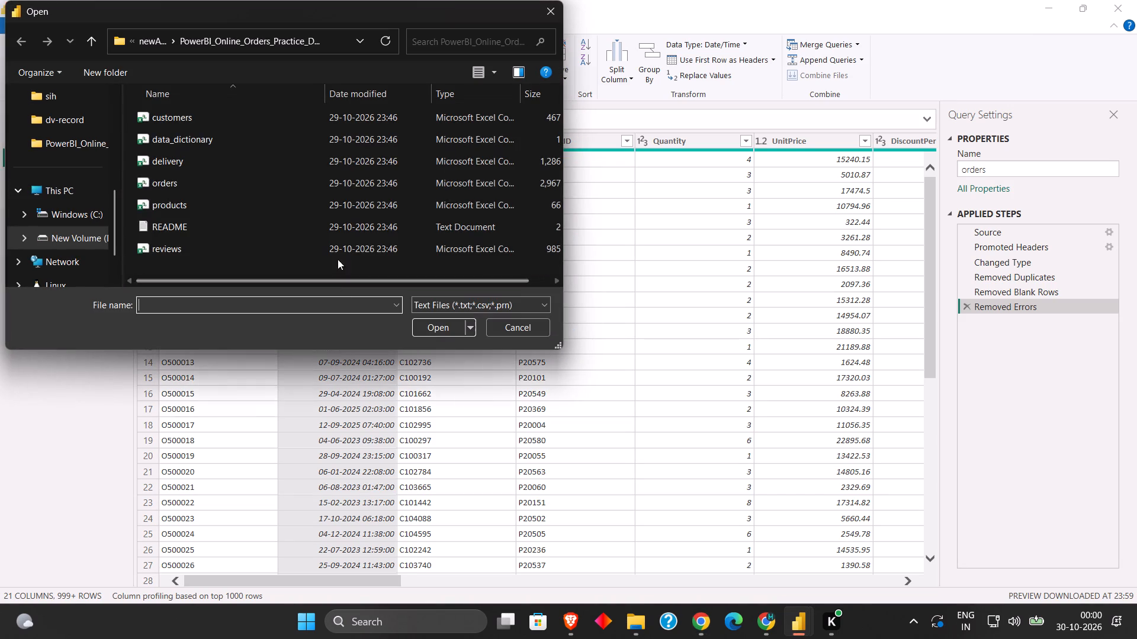
pyautogui.click(197, 201)
pyautogui.click(197, 201)
pyautogui.click(197, 201)
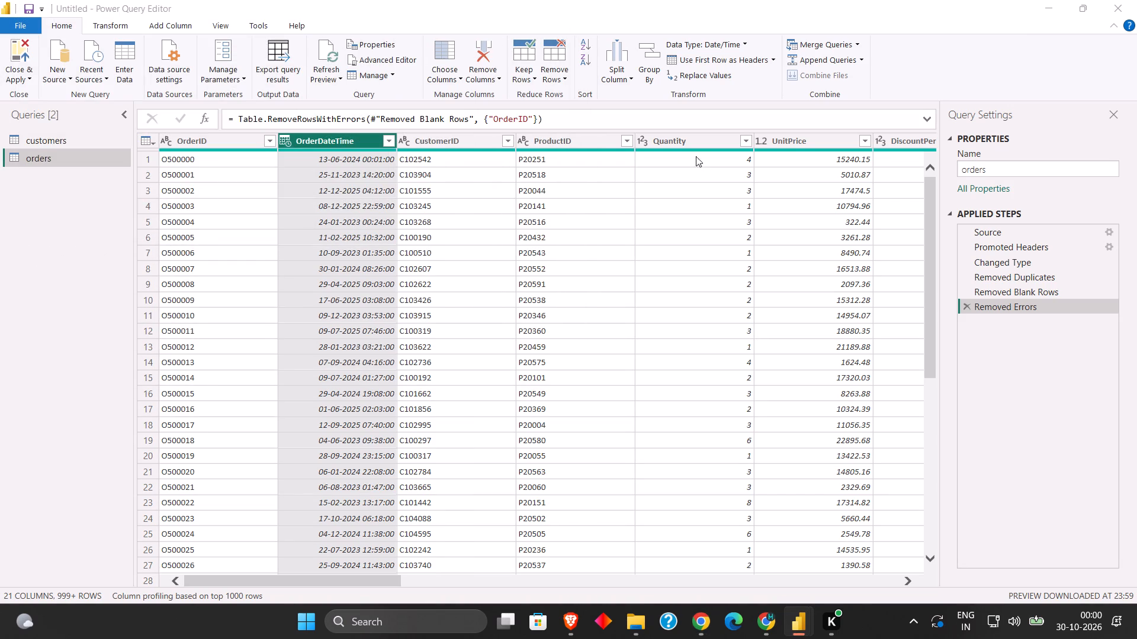
pyautogui.click(796, 513)
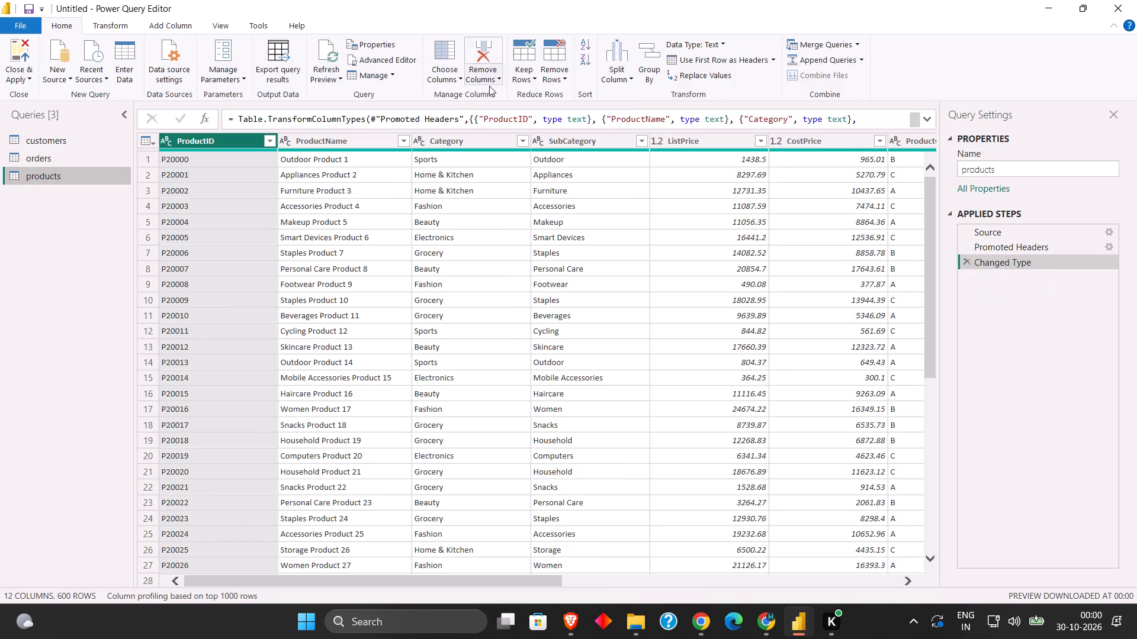
# Clean the products query by ProductID, removing duplicates, blank rows and rows with errors.
pyautogui.click(494, 76)
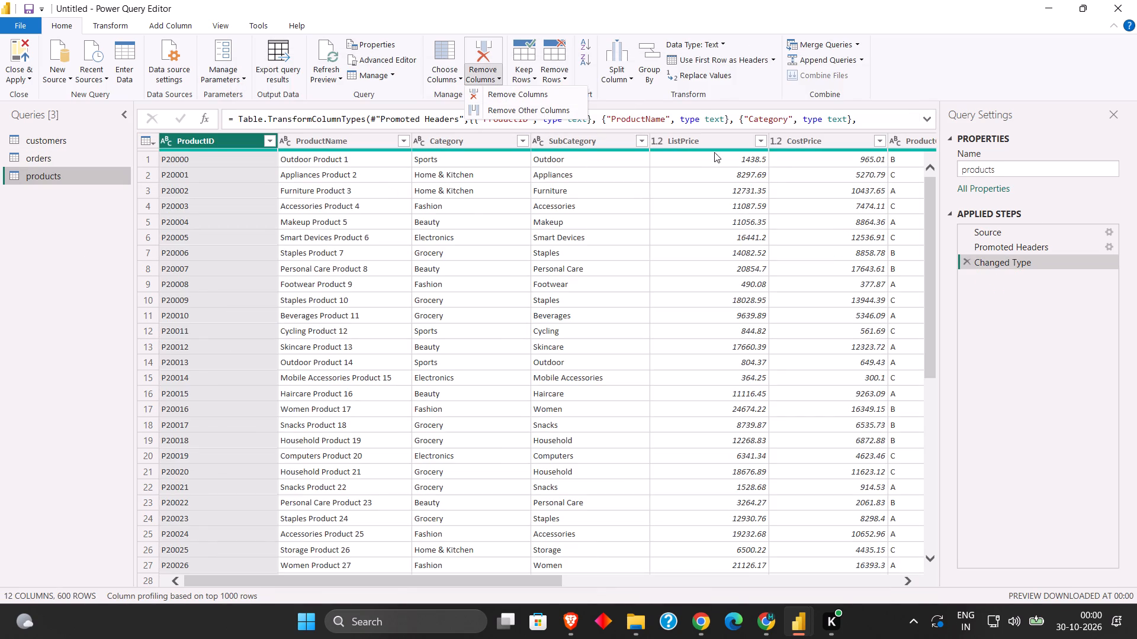
pyautogui.click(898, 90)
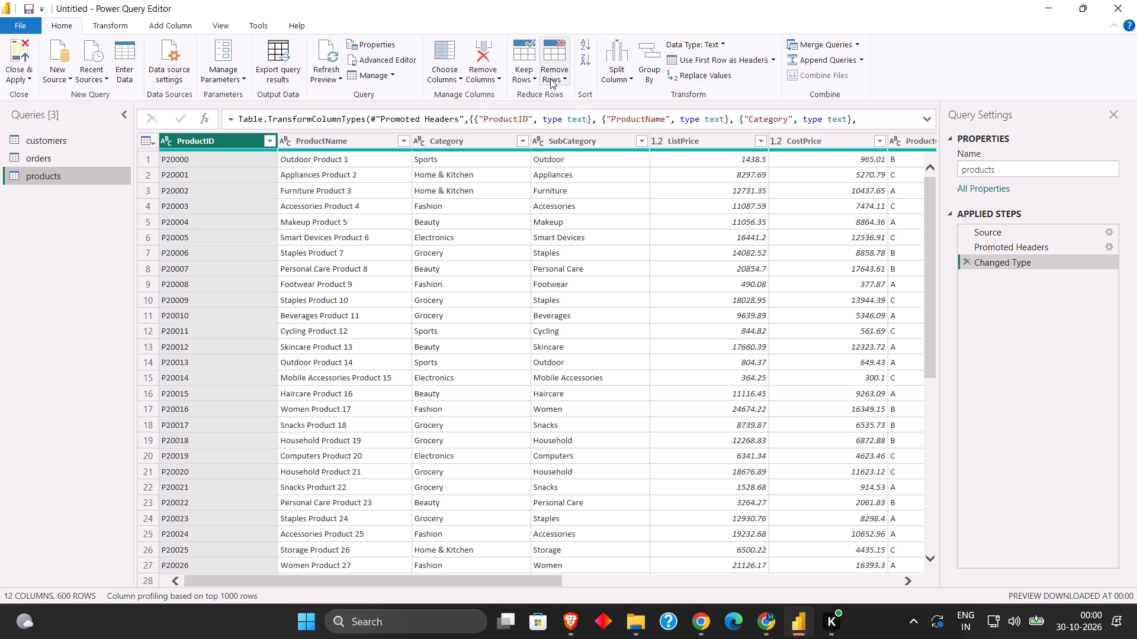
pyautogui.click(550, 79)
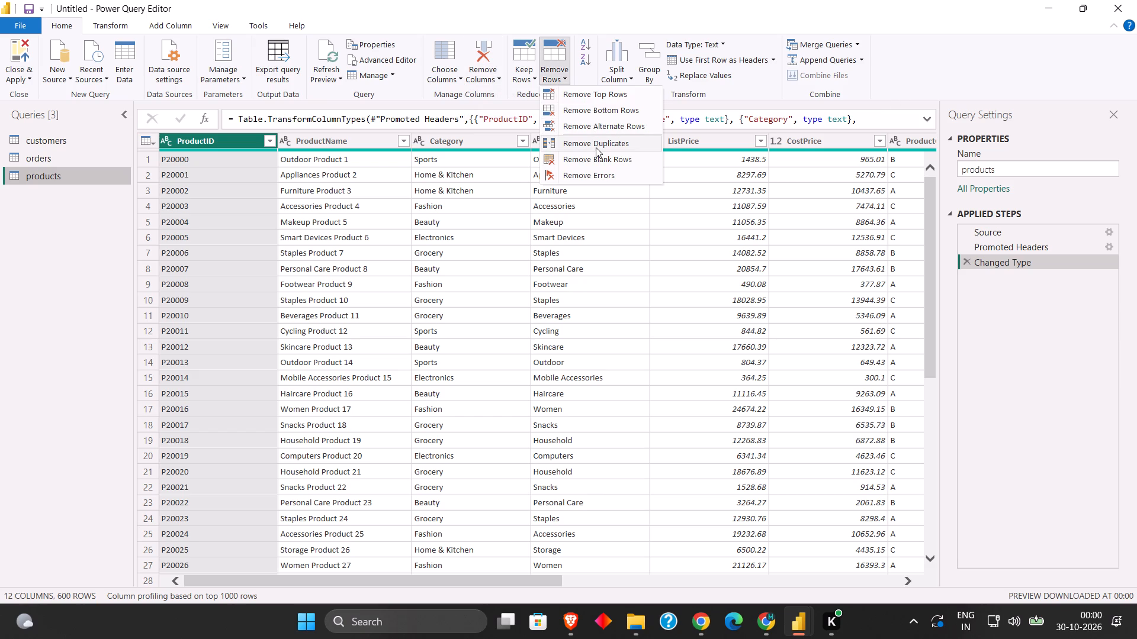
pyautogui.click(596, 147)
pyautogui.click(561, 75)
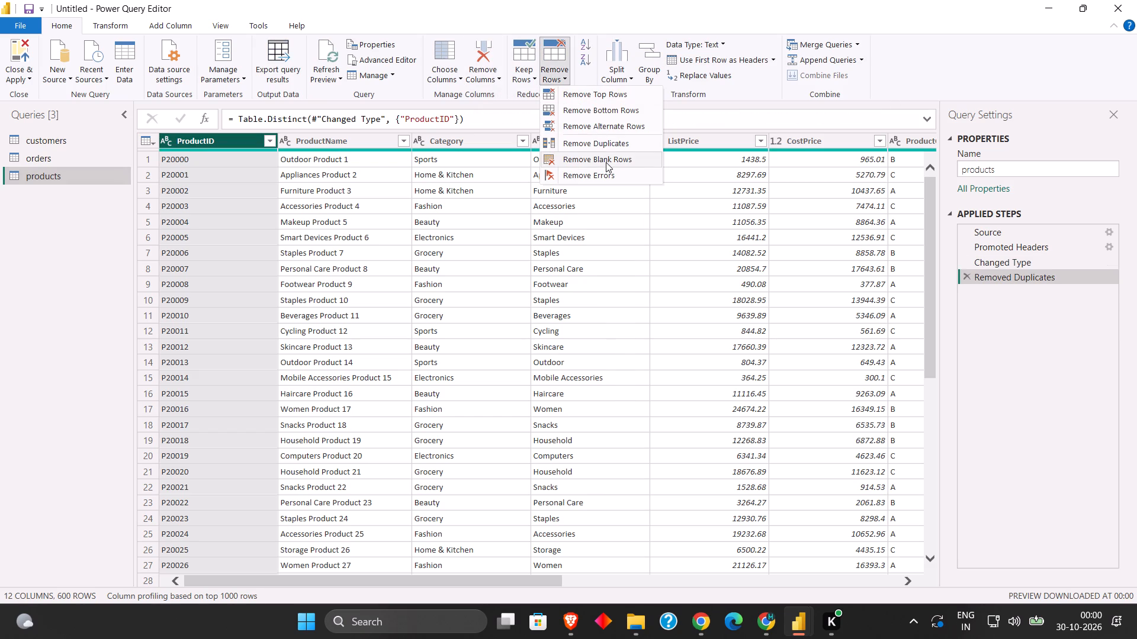
pyautogui.click(606, 162)
pyautogui.click(560, 79)
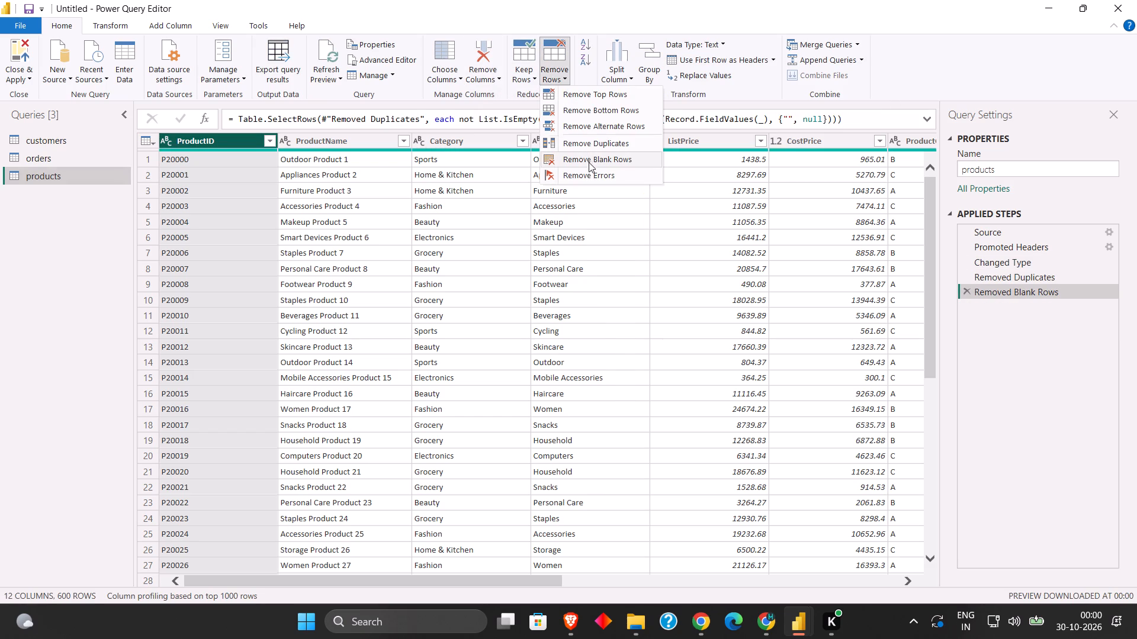
pyautogui.click(589, 170)
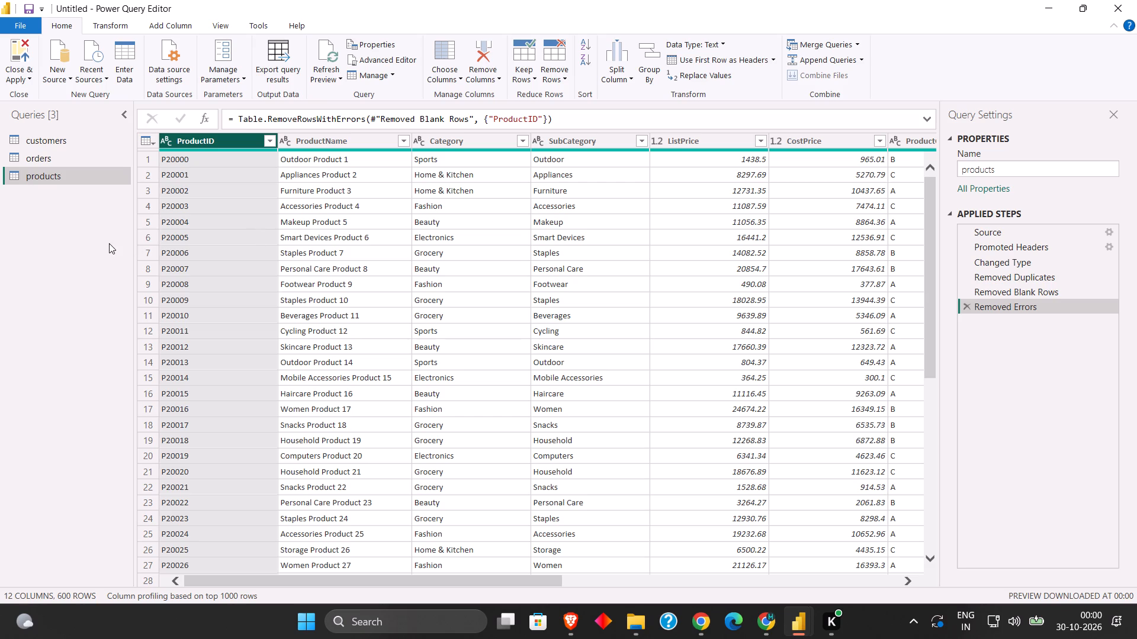
# Import the delivery CSV file as a new query from the same practice data folder.
pyautogui.rightClick(83, 243)
pyautogui.click(114, 269)
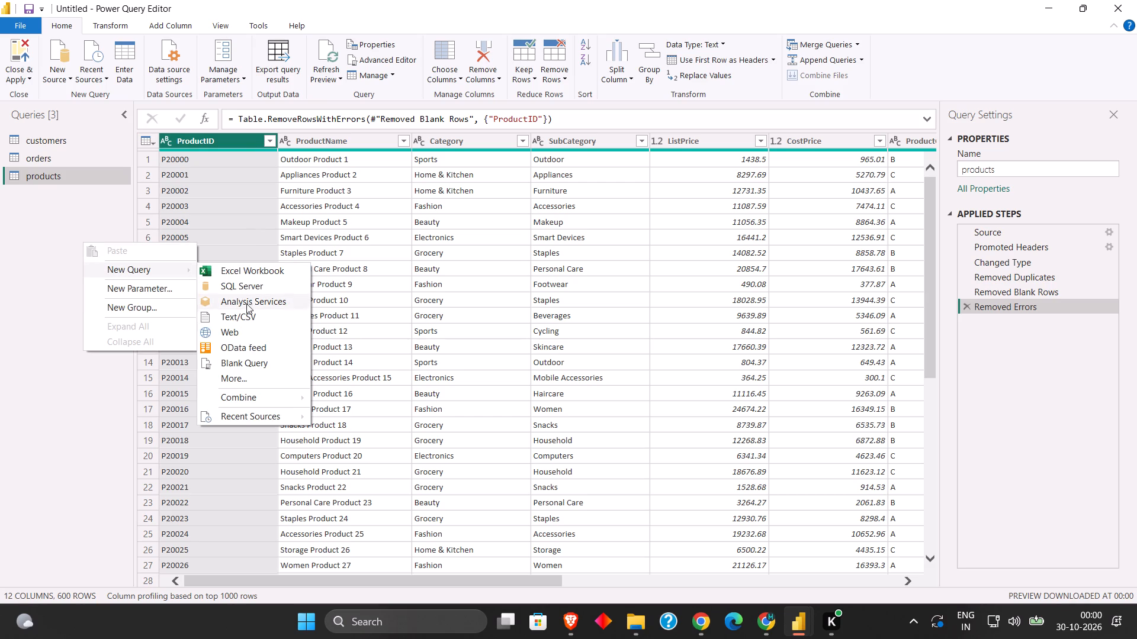
pyautogui.click(258, 323)
pyautogui.hotkey('alt', 'Tab')
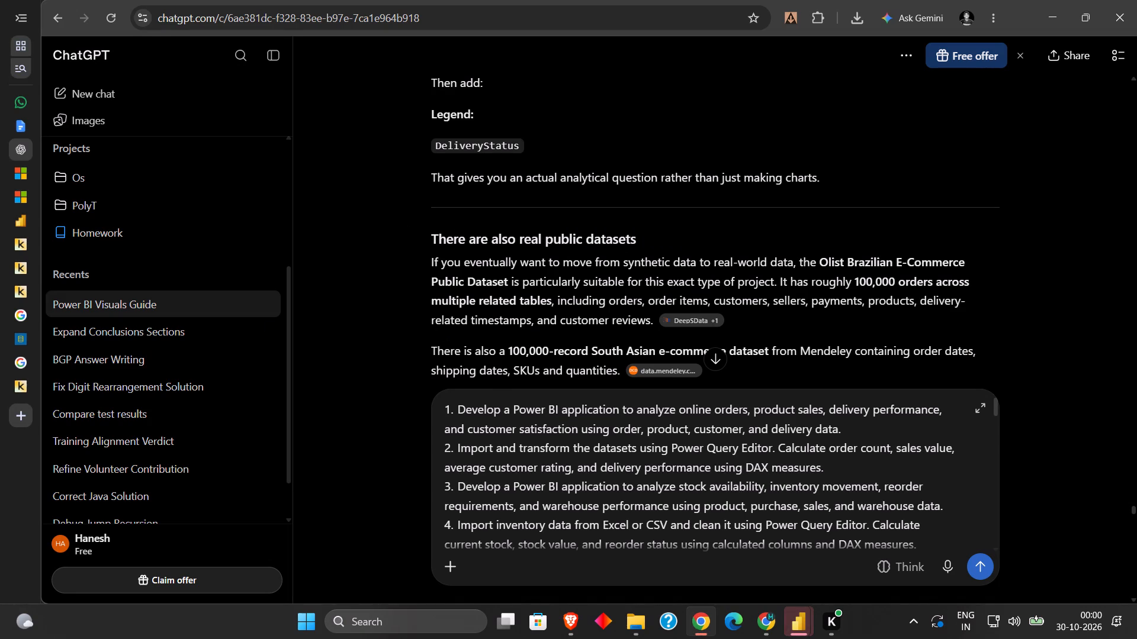
pyautogui.hotkey('alt', 'Tab')
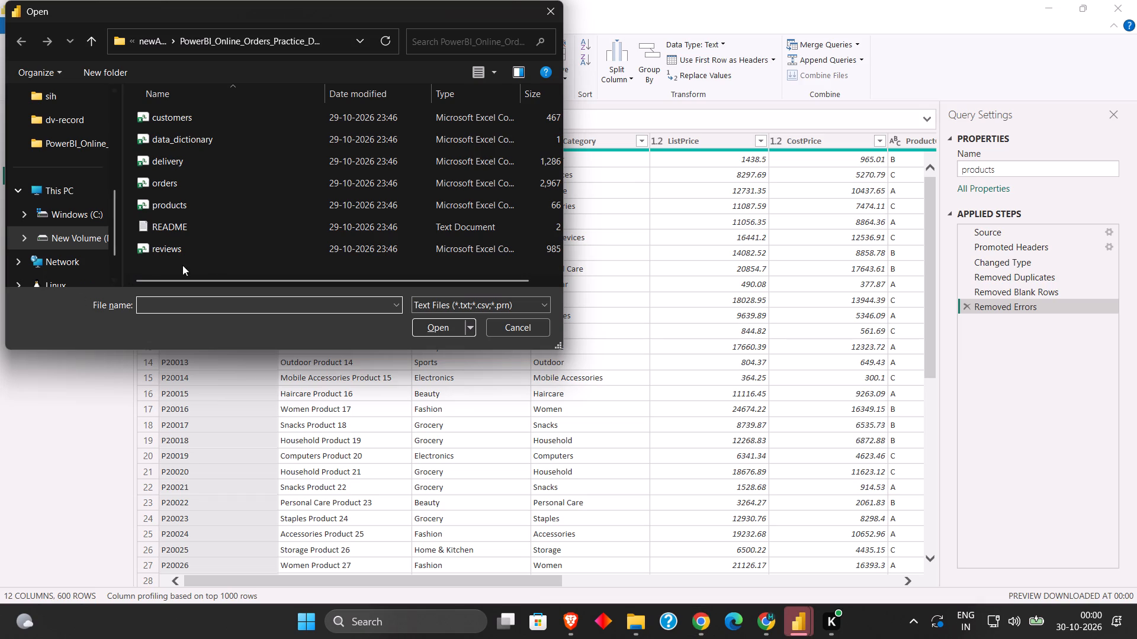
pyautogui.doubleClick(216, 166)
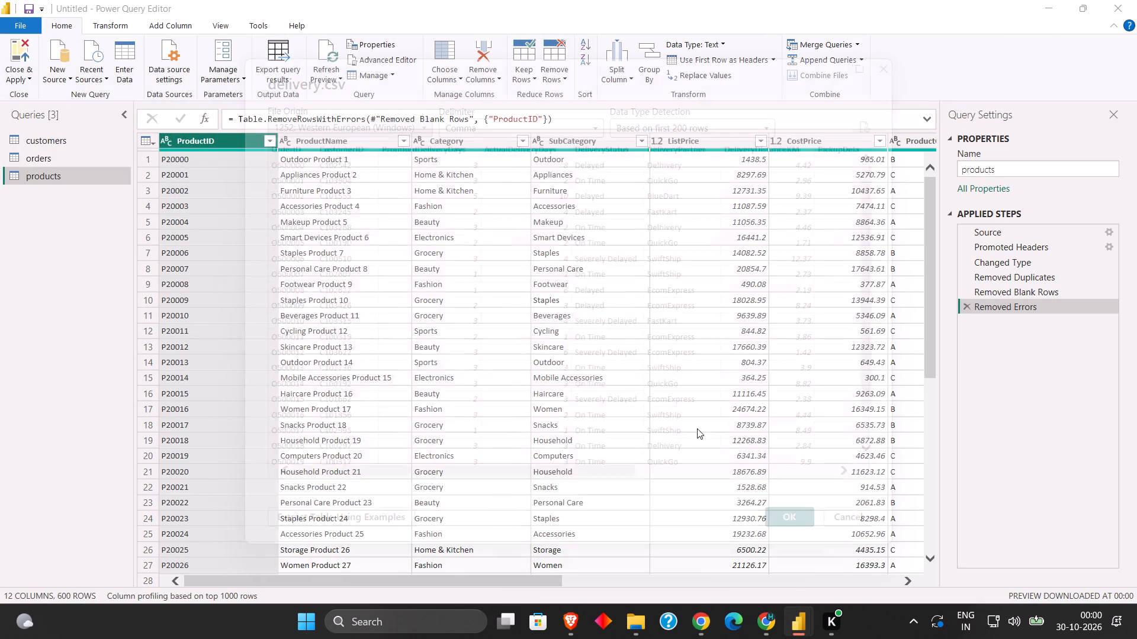
pyautogui.click(778, 512)
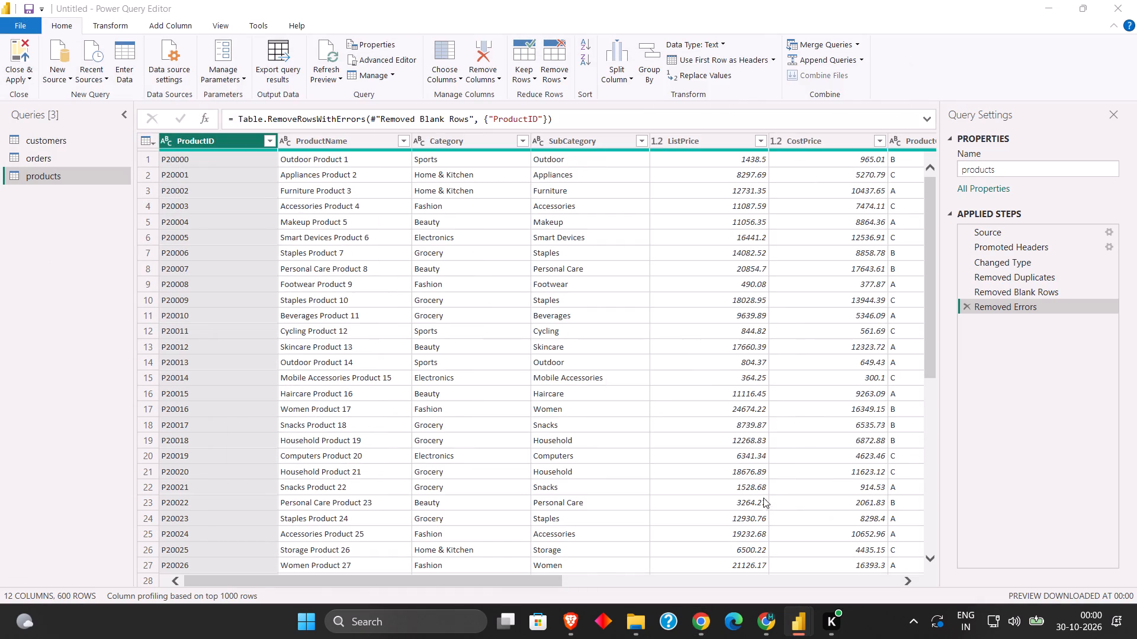
# Clean the delivery query by OrderID, removing blank rows, duplicates and rows with errors.
pyautogui.scroll(-3, 752, 489)
pyautogui.scroll(9, 750, 485)
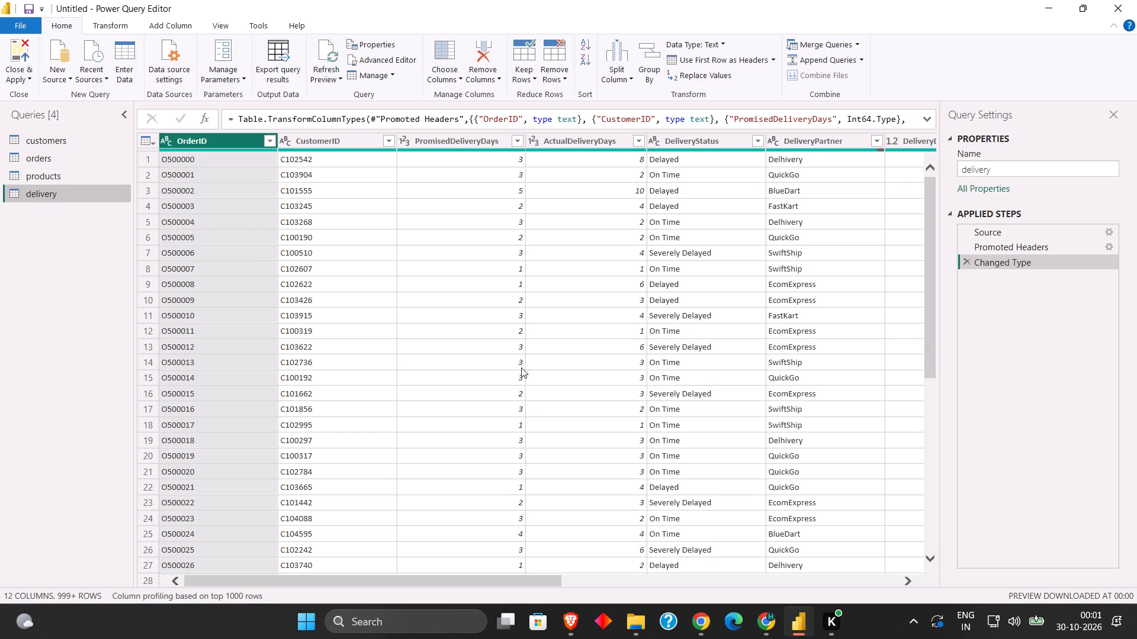
pyautogui.click(553, 82)
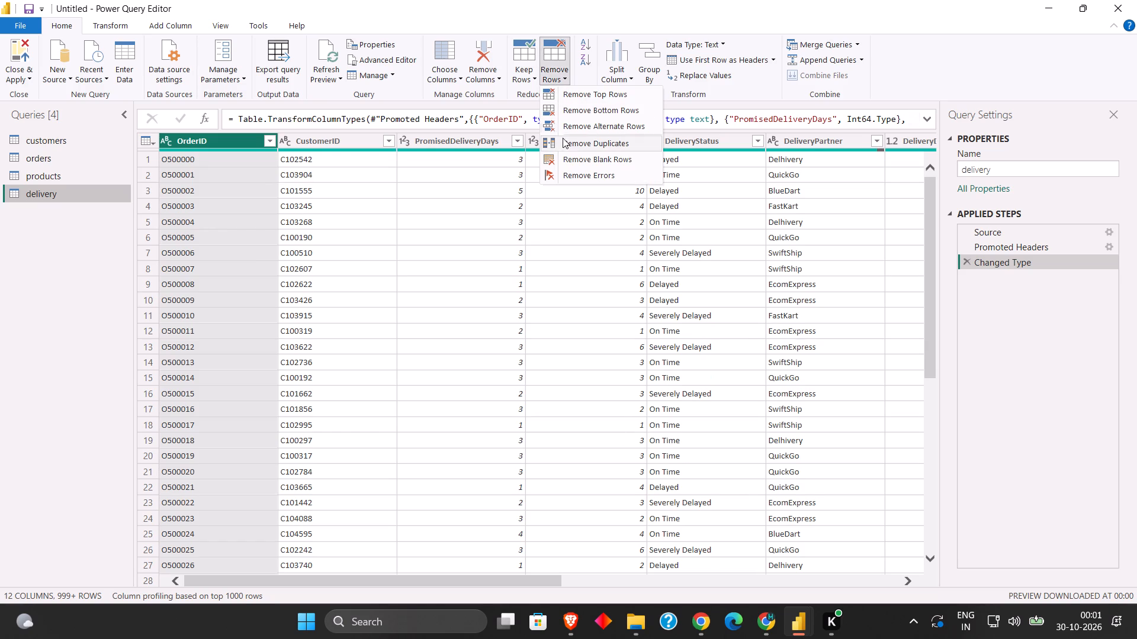
pyautogui.click(563, 154)
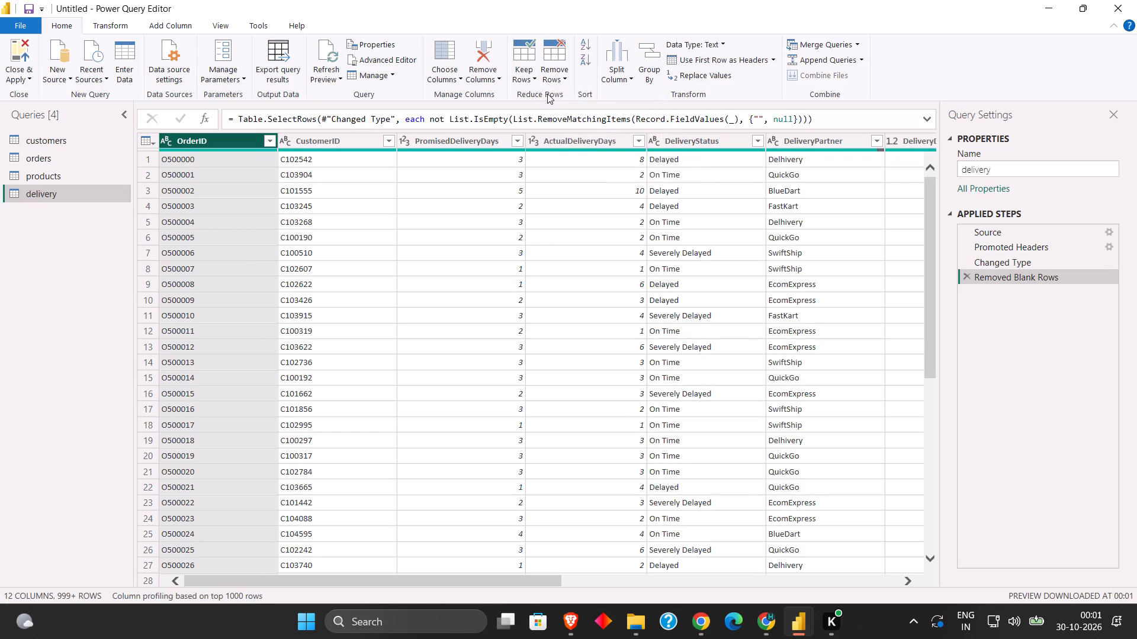
pyautogui.click(550, 83)
pyautogui.click(574, 147)
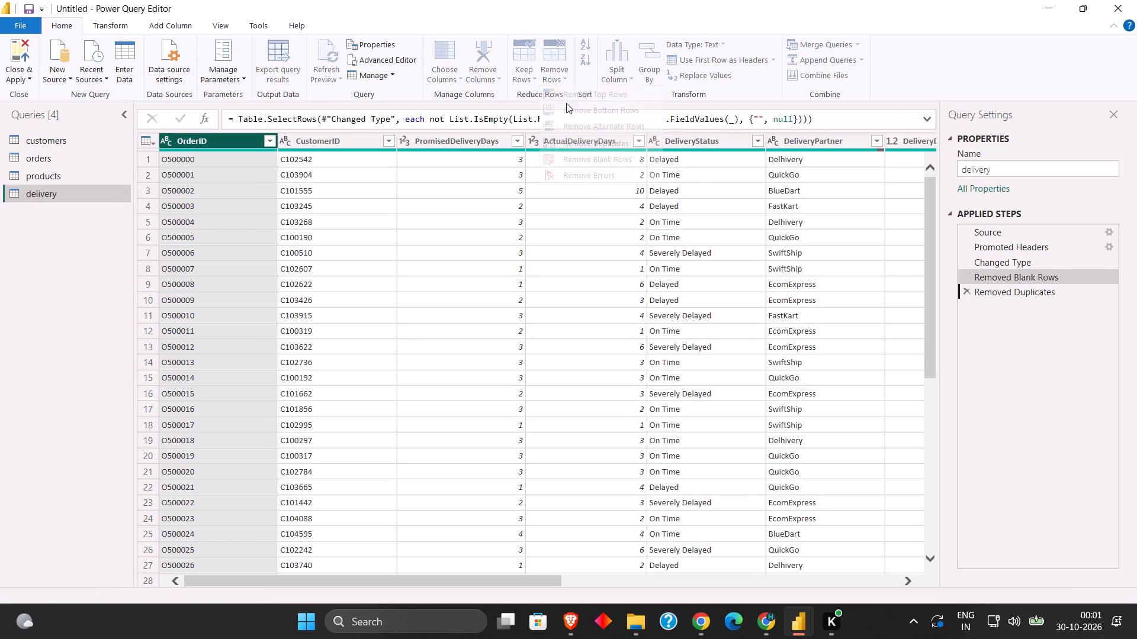
pyautogui.click(562, 80)
pyautogui.click(582, 176)
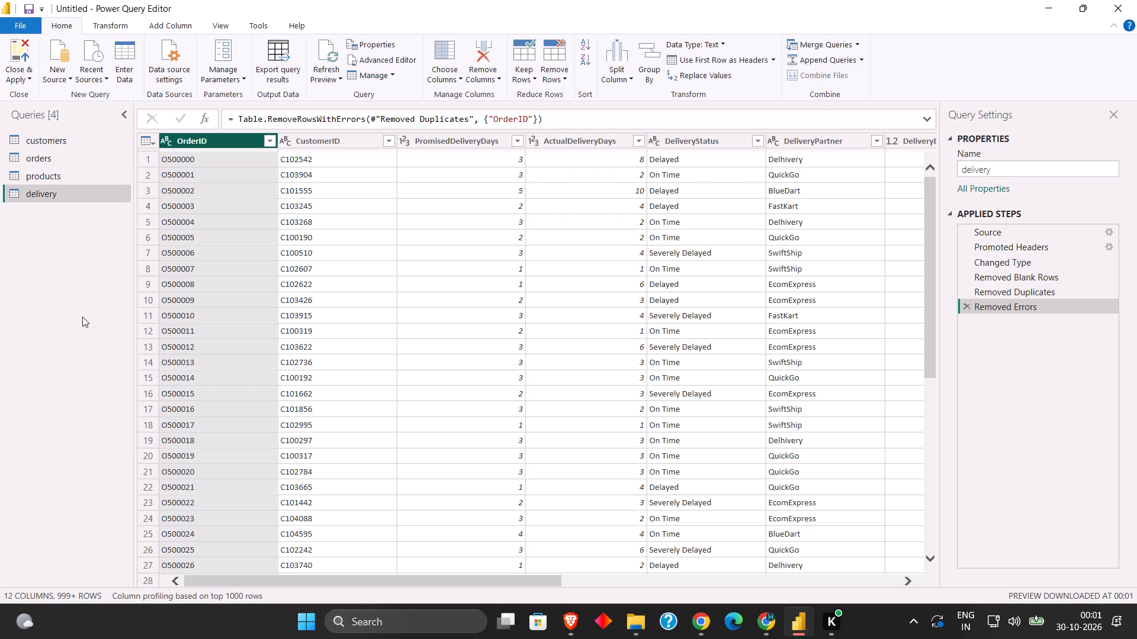
# Close the query editor and apply the cleaned queries to the report's data model.
pyautogui.click(82, 317)
pyautogui.click(17, 53)
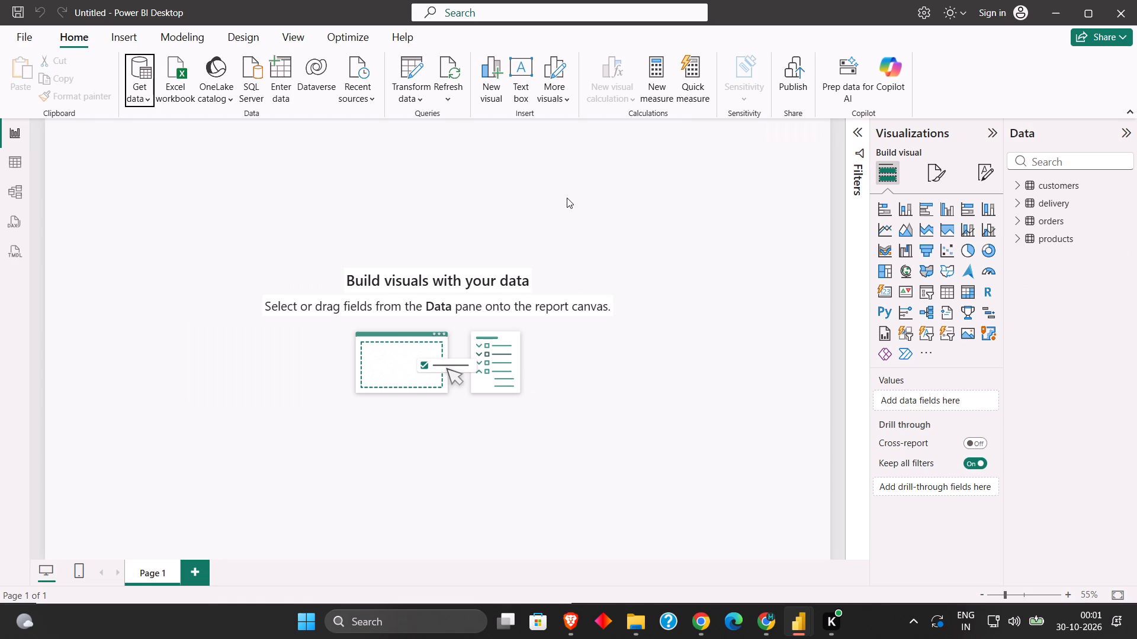
# Check the loaded customers table for blank Age values and reopen its query for editing from the Age column.
pyautogui.click(15, 163)
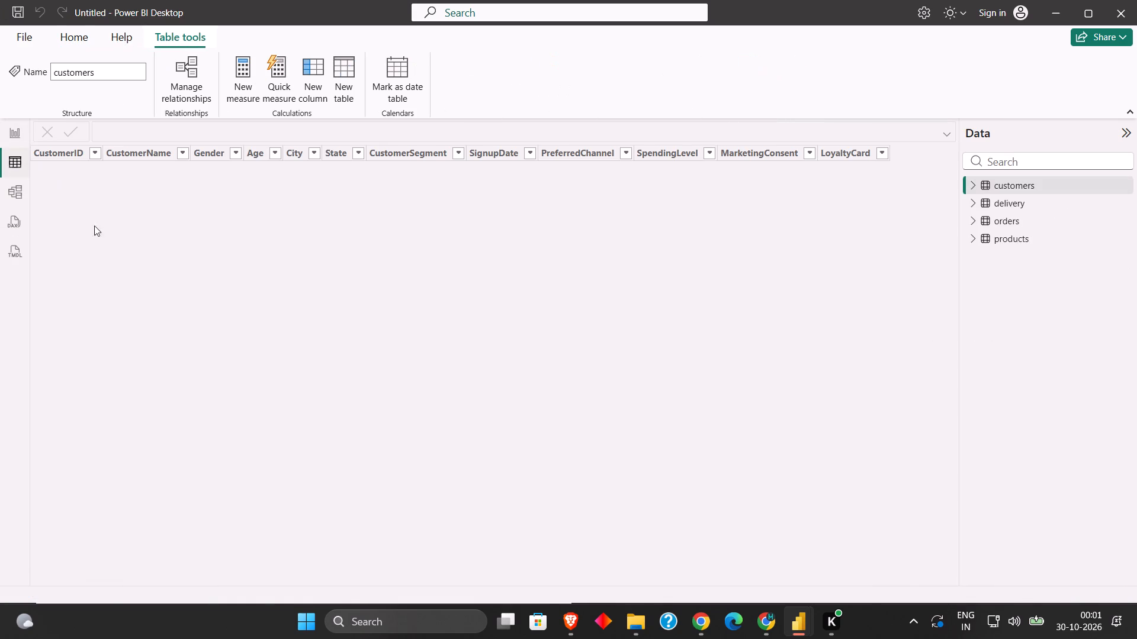
pyautogui.scroll(2, 258, 254)
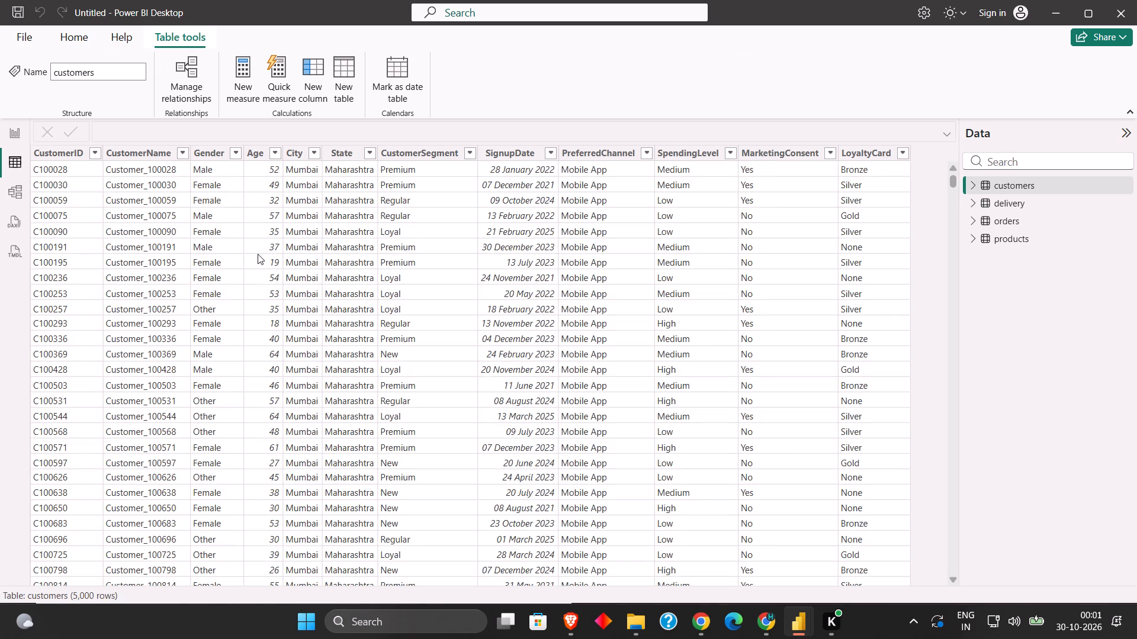
pyautogui.scroll(-6, 258, 254)
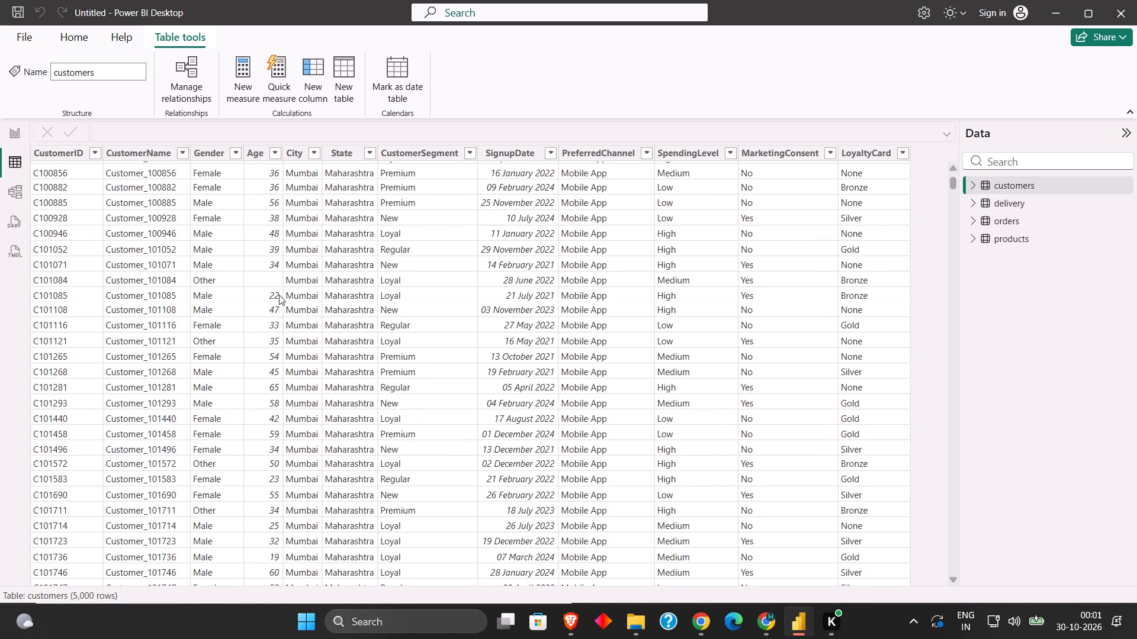
pyautogui.click(275, 282)
pyautogui.rightClick(255, 147)
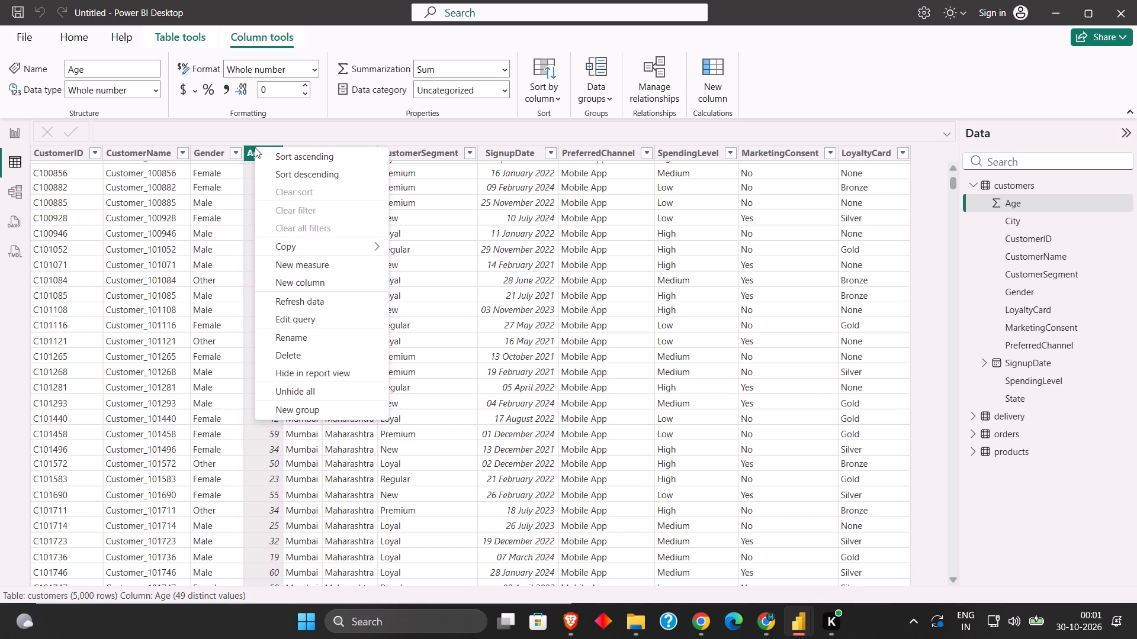
pyautogui.click(311, 317)
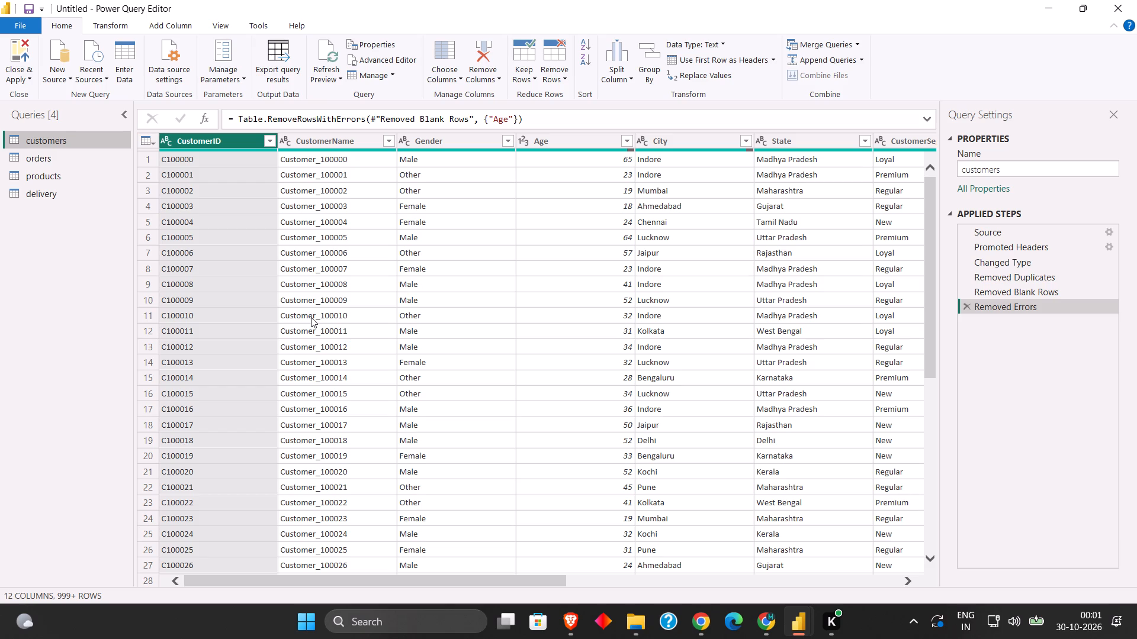
# Return to the report's table view and add a calculated column named Normalized_Age to the customers table.
pyautogui.hotkey('alt', 'Tab')
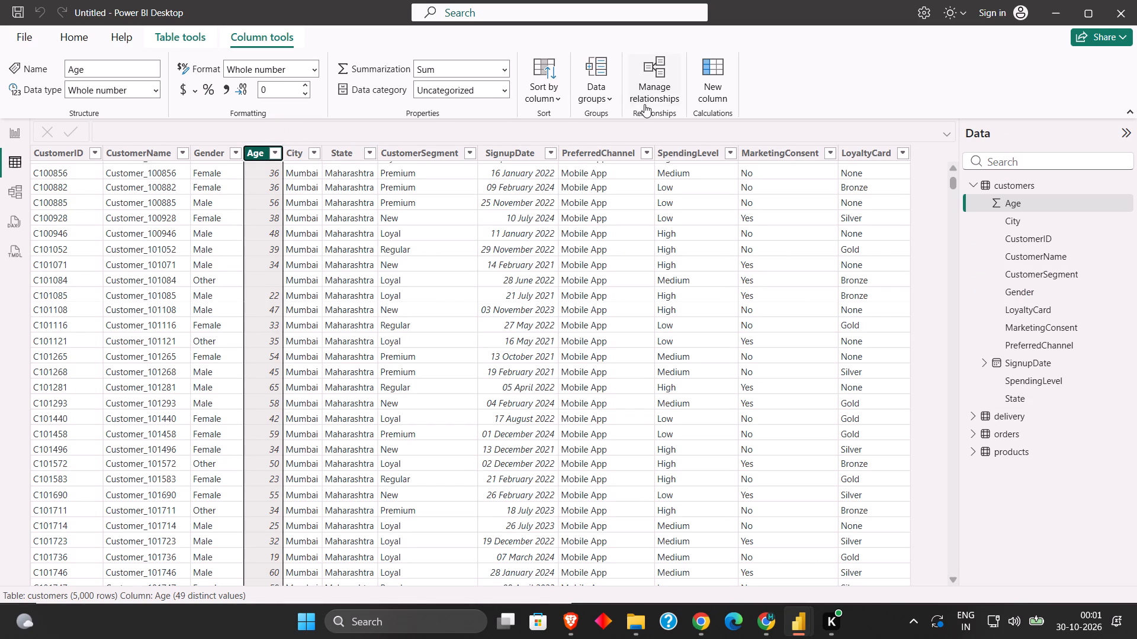
pyautogui.click(709, 88)
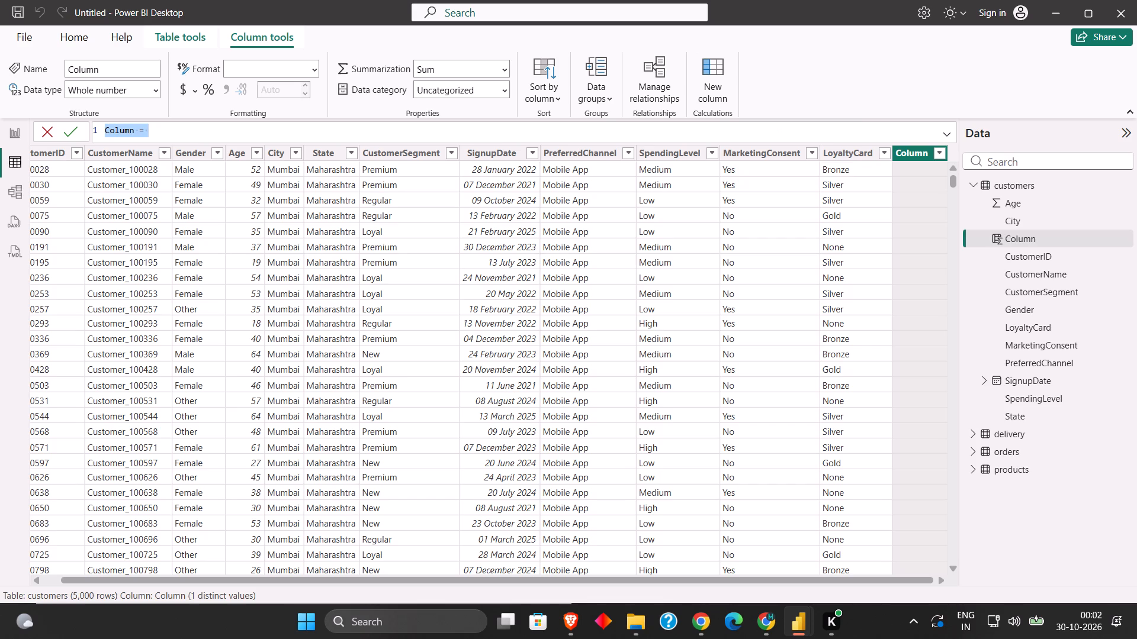
pyautogui.write('Column')
pyautogui.press('space')
pyautogui.press('BackSpace')
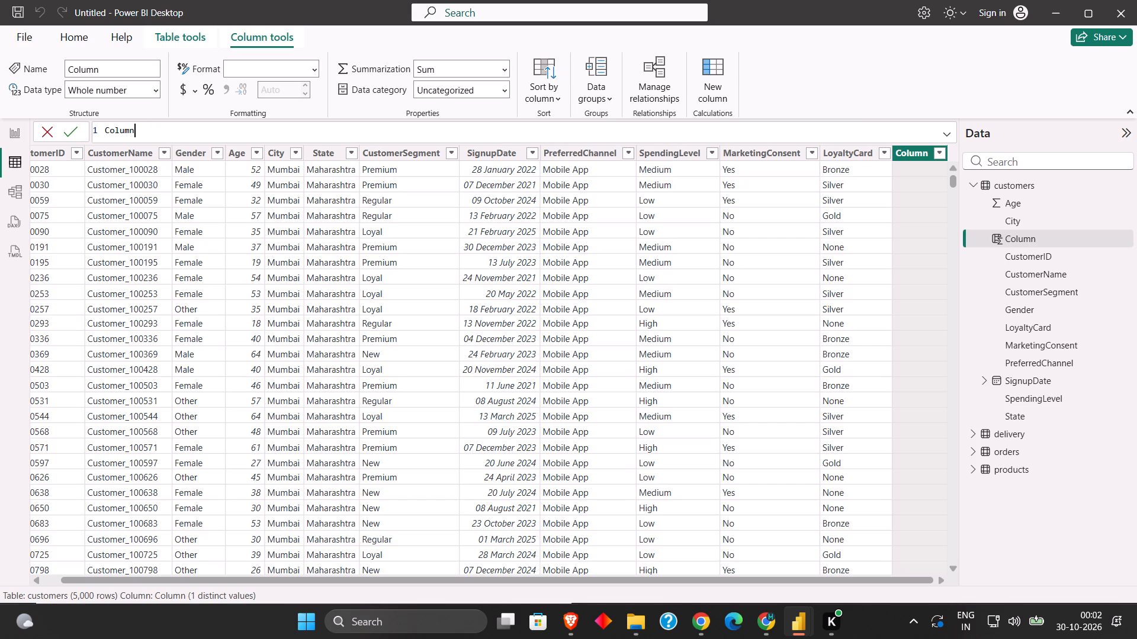
pyautogui.moveTo(198, 578); pyautogui.dragTo(181, 579)
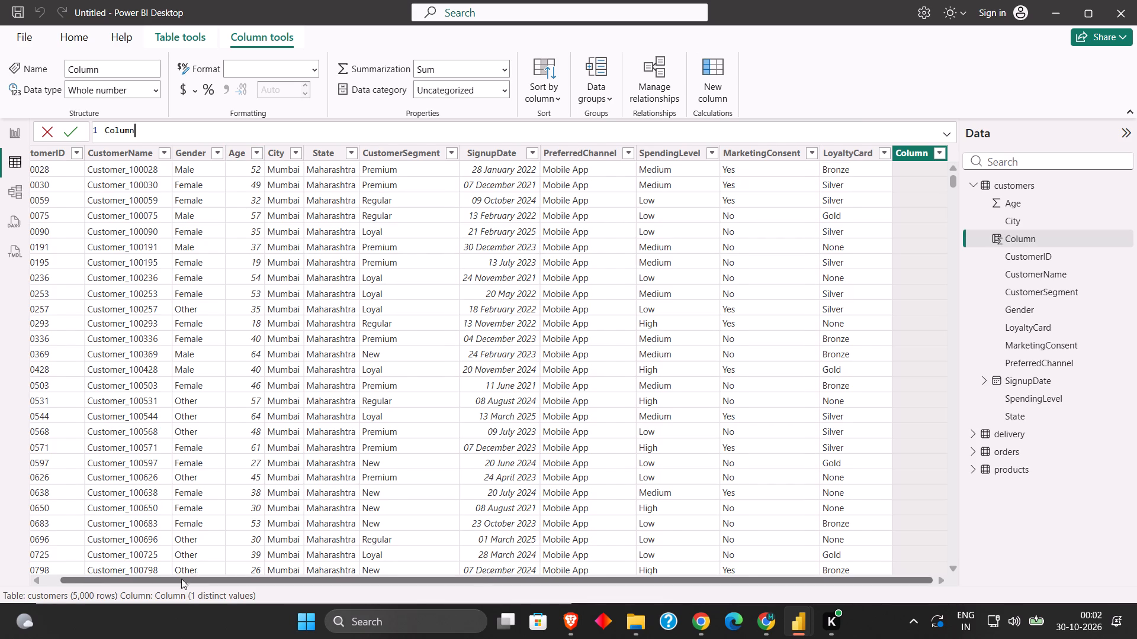
pyautogui.moveTo(181, 579); pyautogui.dragTo(97, 572)
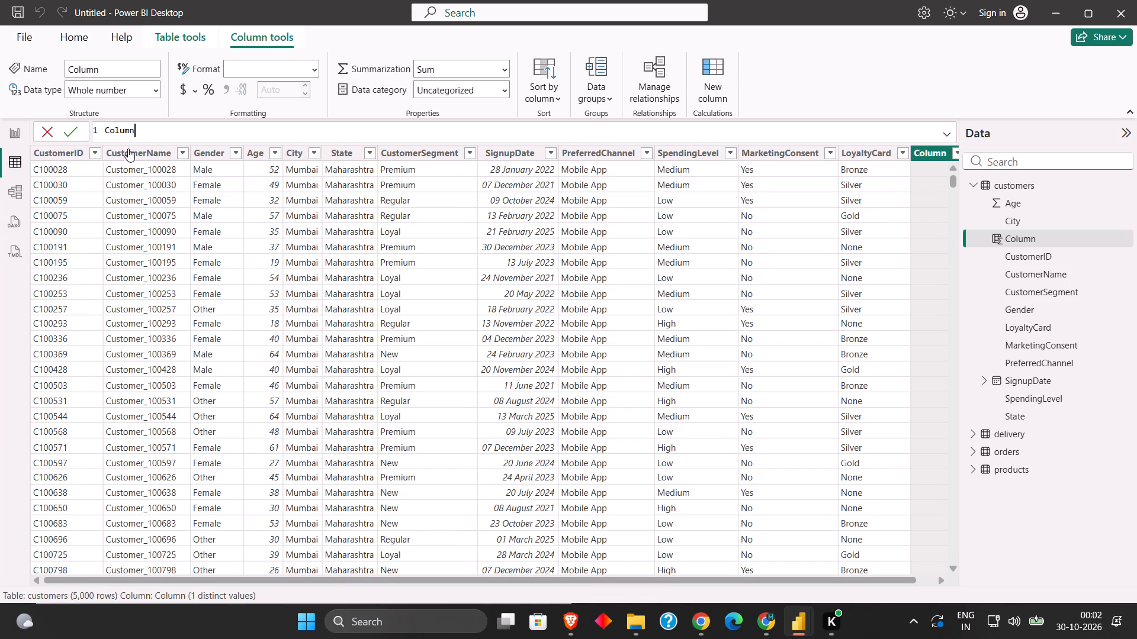
pyautogui.tripleClick(128, 130)
pyautogui.write('Notm')
pyautogui.press('BackSpace')
pyautogui.press('BackSpace')
pyautogui.write('rmalized_')
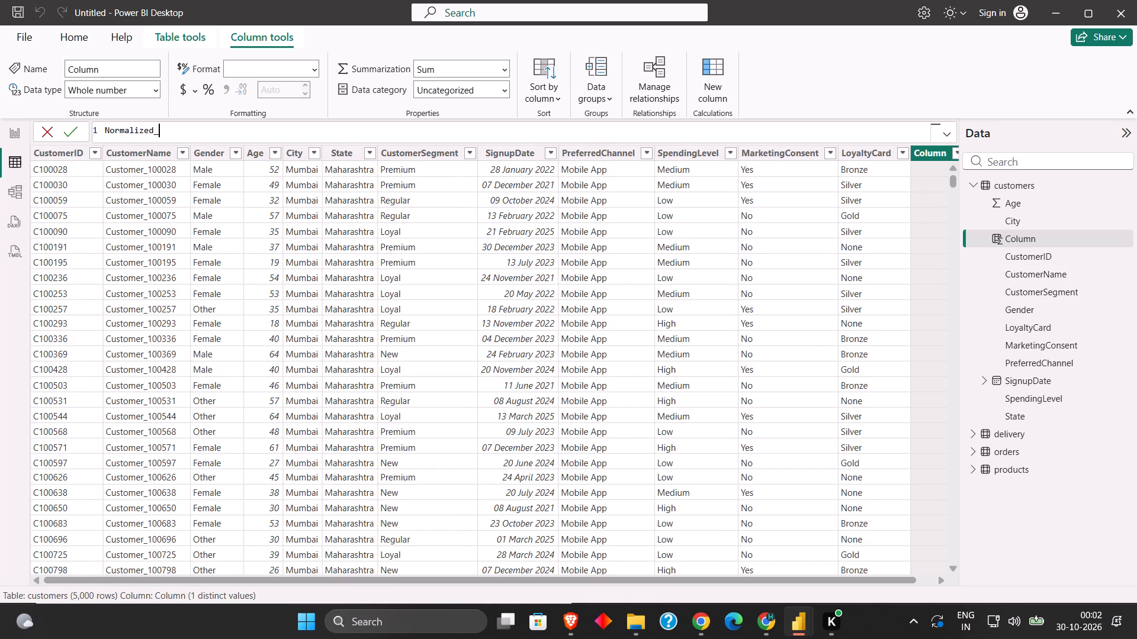
pyautogui.write('Age =')
pyautogui.press('space')
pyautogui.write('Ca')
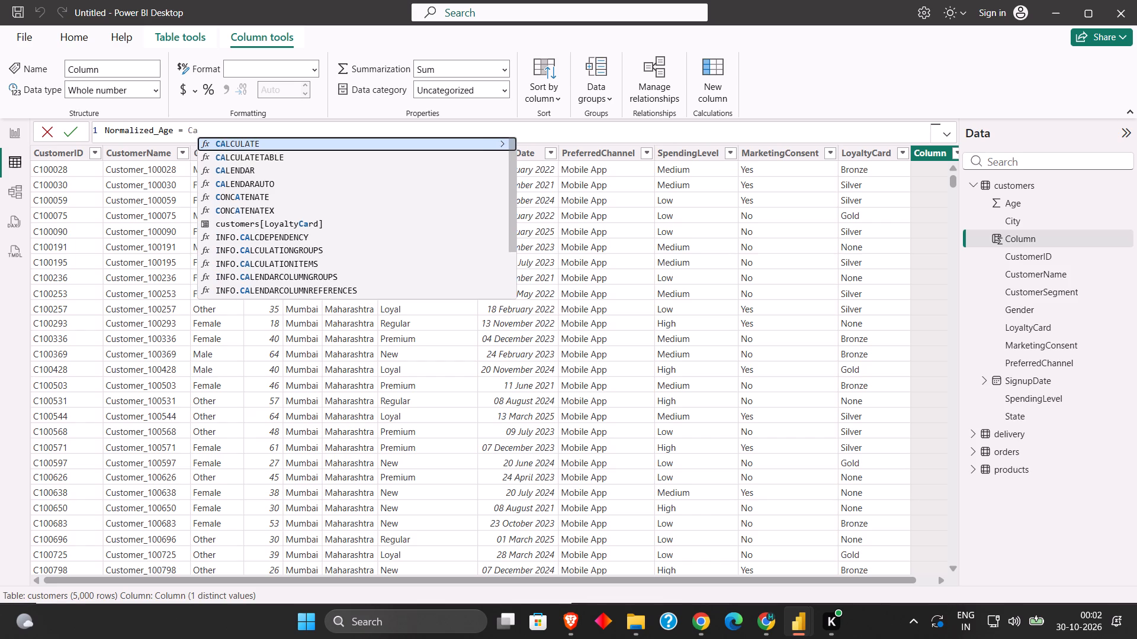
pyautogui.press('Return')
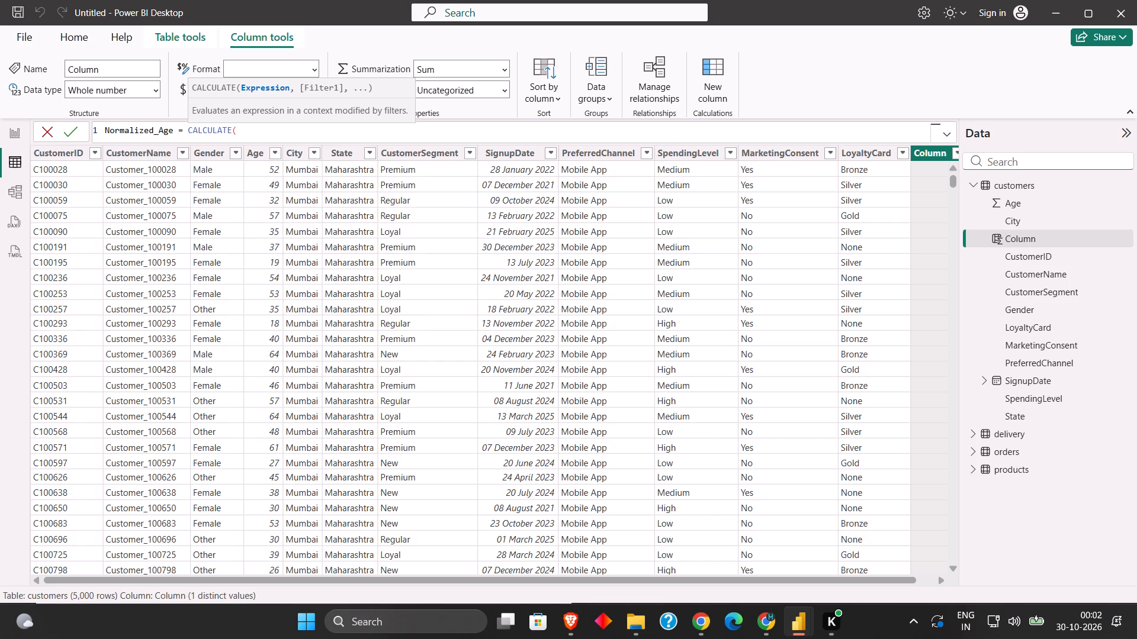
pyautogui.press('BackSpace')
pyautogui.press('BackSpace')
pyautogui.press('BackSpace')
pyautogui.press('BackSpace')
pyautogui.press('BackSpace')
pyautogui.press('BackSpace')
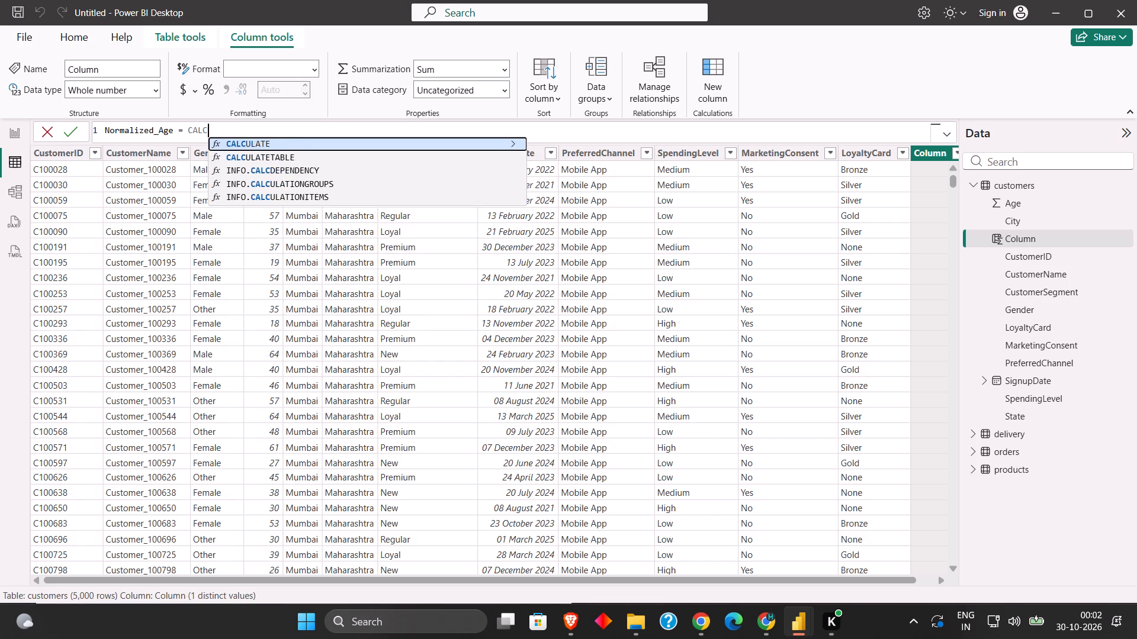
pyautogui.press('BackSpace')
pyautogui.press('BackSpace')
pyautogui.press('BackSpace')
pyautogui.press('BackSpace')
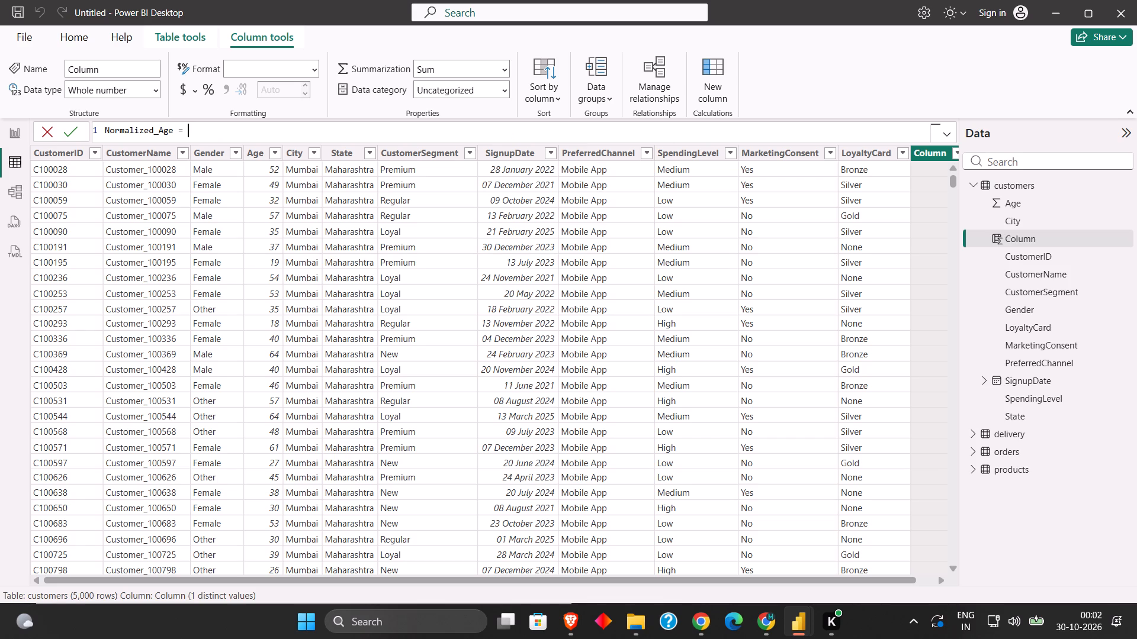
# Begin the Normalized_Age formula with an IF function that tests whether customers[Age] = 0.
pyautogui.write('IF')
pyautogui.write('()')
pyautogui.press('BackSpace')
pyautogui.press('BackSpace')
pyautogui.press('BackSpace')
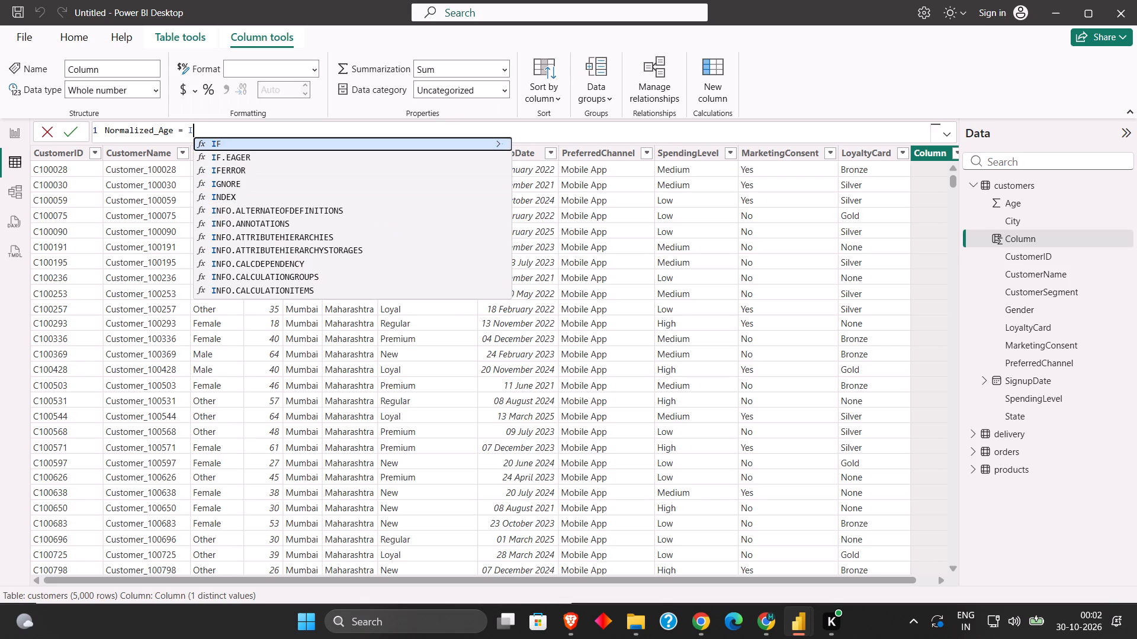
pyautogui.press('Return')
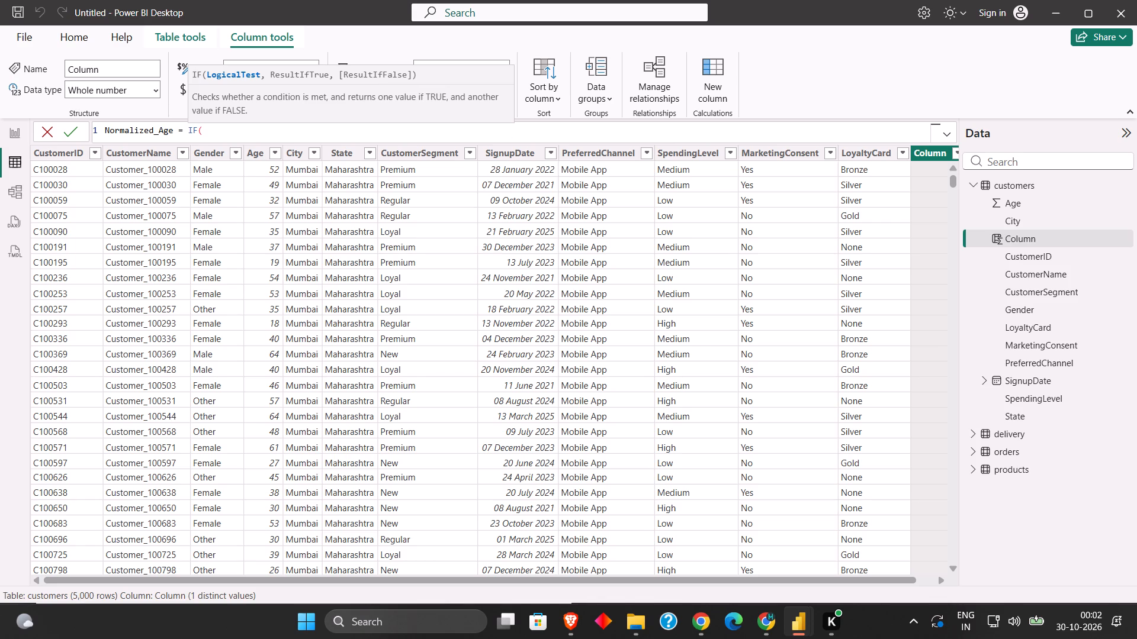
pyautogui.write('Age ==')
pyautogui.press('BackSpace')
pyautogui.press('space')
pyautogui.press('0')
pyautogui.write(',')
pyautogui.press('space')
pyautogui.press('BackSpace')
pyautogui.press('BackSpace')
pyautogui.press('BackSpace')
pyautogui.press('BackSpace')
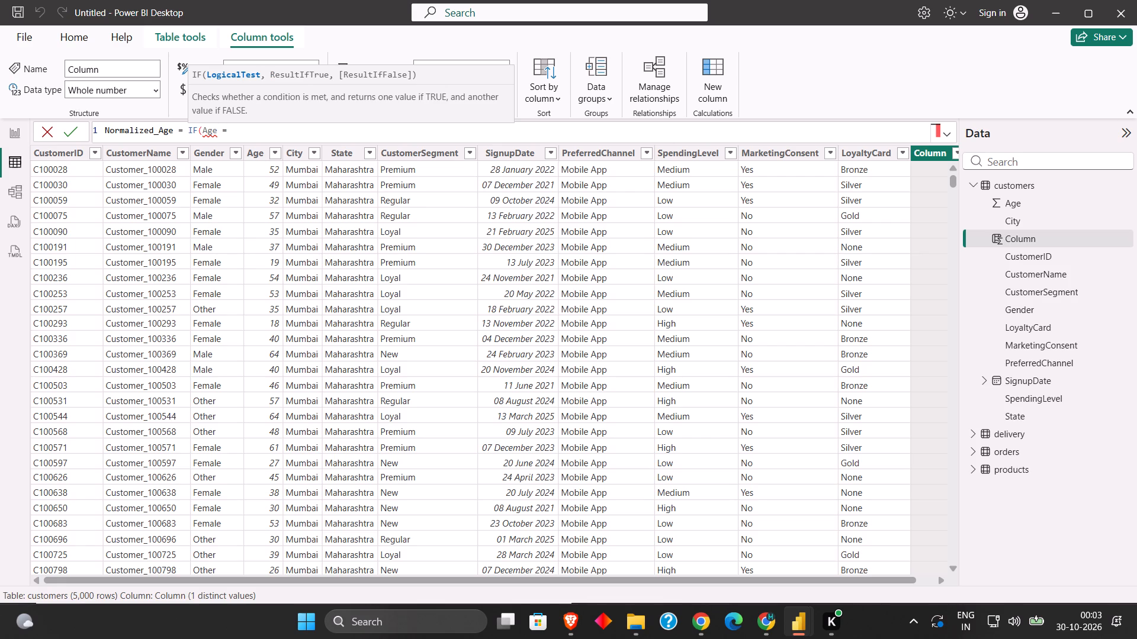
pyautogui.write('=')
pyautogui.press('space')
pyautogui.press('0')
pyautogui.press('BackSpace')
pyautogui.press('BackSpace')
pyautogui.press('BackSpace')
pyautogui.press('BackSpace')
pyautogui.press('BackSpace')
pyautogui.press('BackSpace')
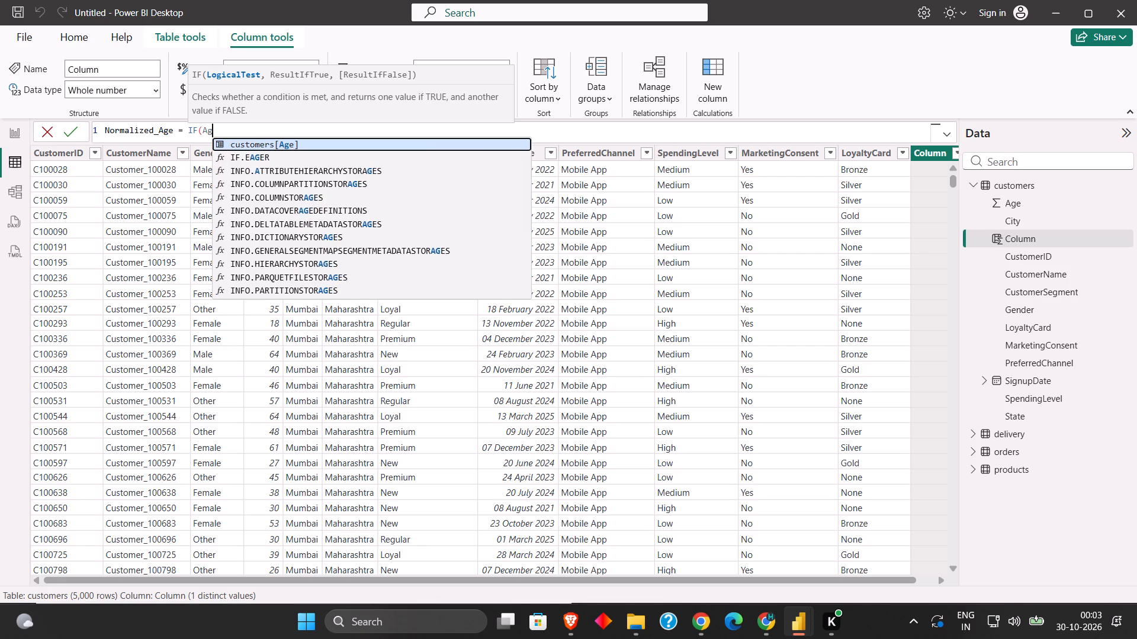
pyautogui.press('Return')
pyautogui.press('space')
pyautogui.write('= 0,')
pyautogui.press('space')
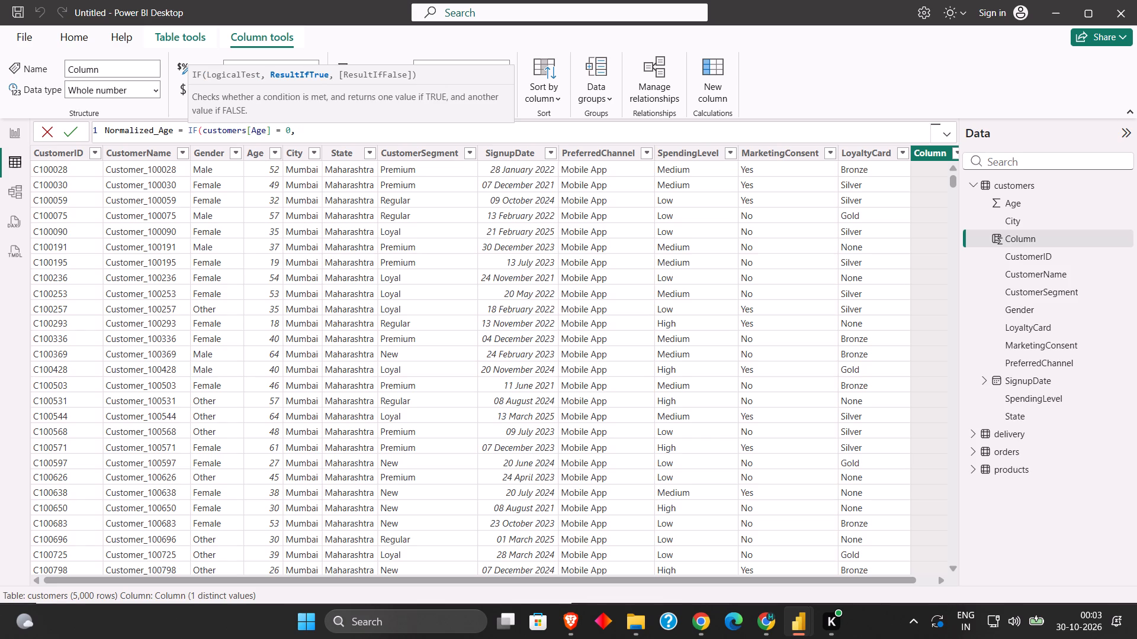
# Complete the IF formula with AVERAGE(customers[Age]) as the true result and customers[Age] as the false result, and commit it.
pyautogui.hotkey('shift', 'm')
pyautogui.press('BackSpace')
pyautogui.write('AV')
pyautogui.press('Return')
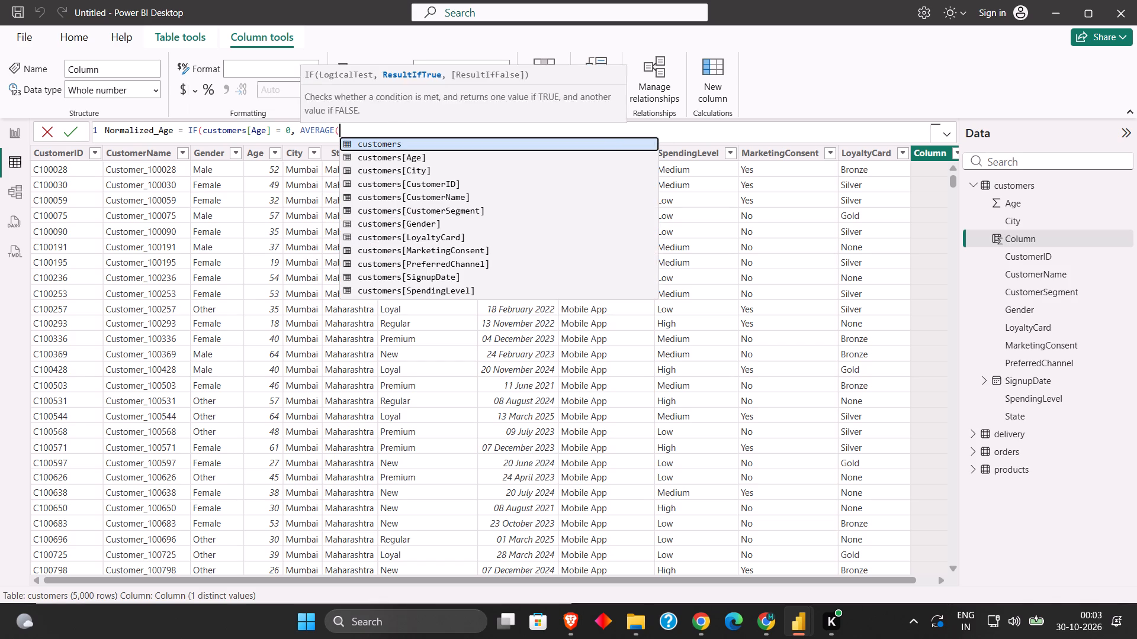
pyautogui.press('Down')
pyautogui.press('Return')
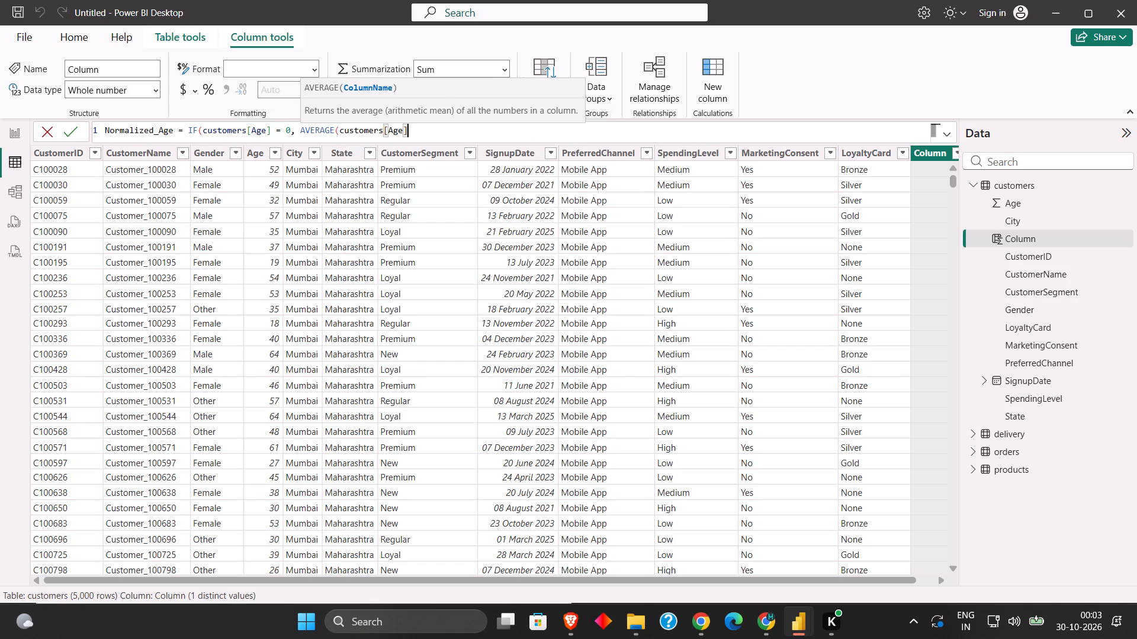
pyautogui.hotkey('shift', ')')
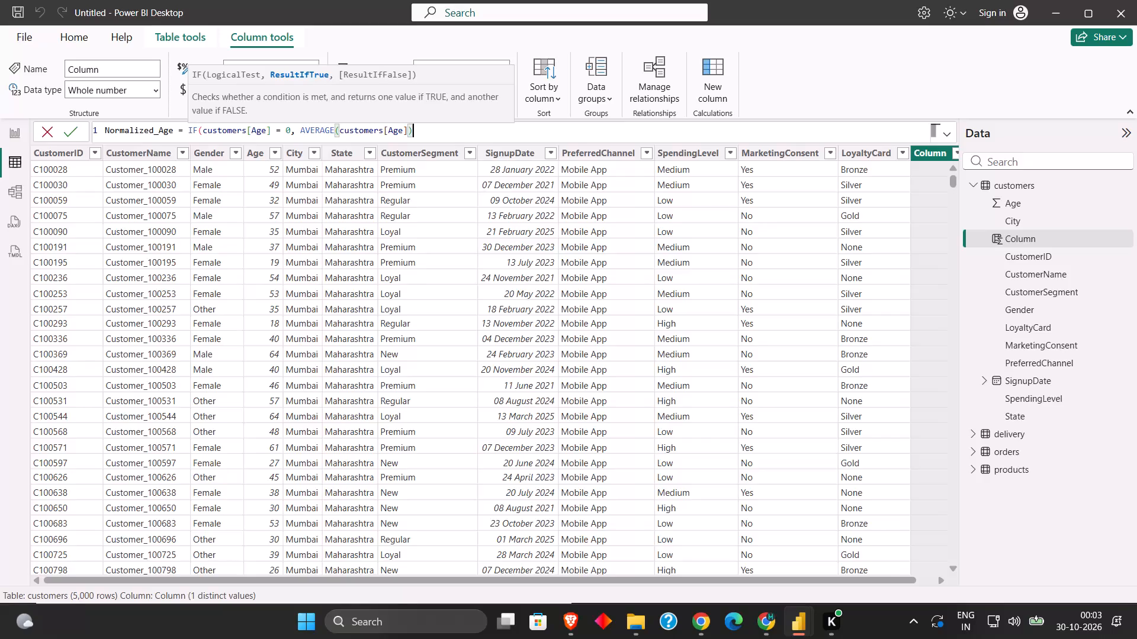
pyautogui.write(',')
pyautogui.press('space')
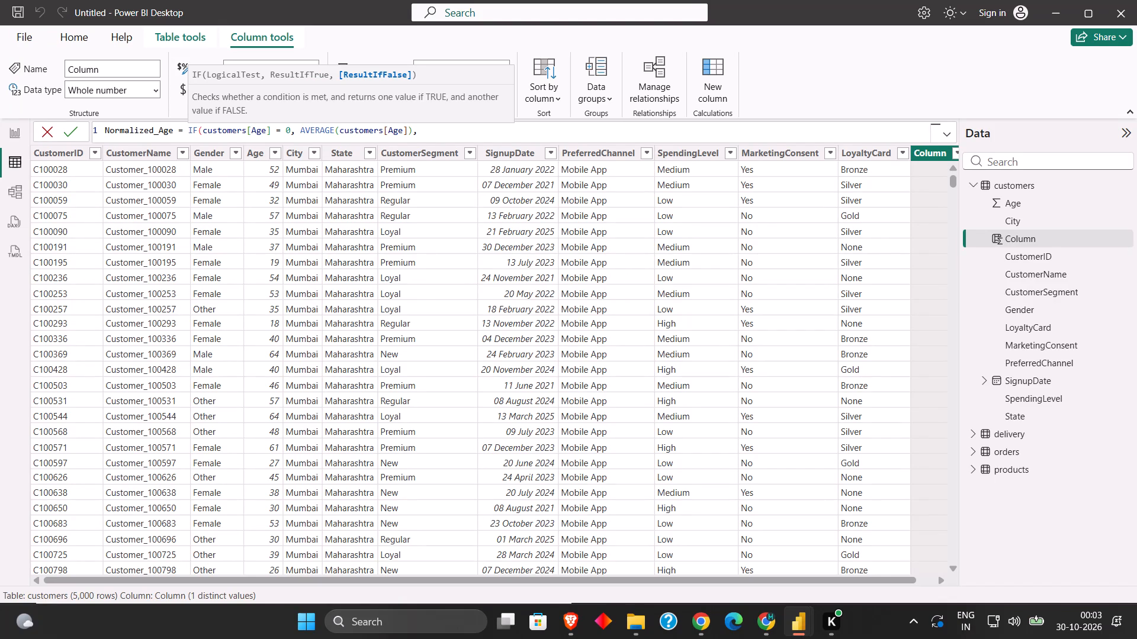
pyautogui.hotkey('shift', 'c')
pyautogui.press('BackSpace')
pyautogui.write('cu')
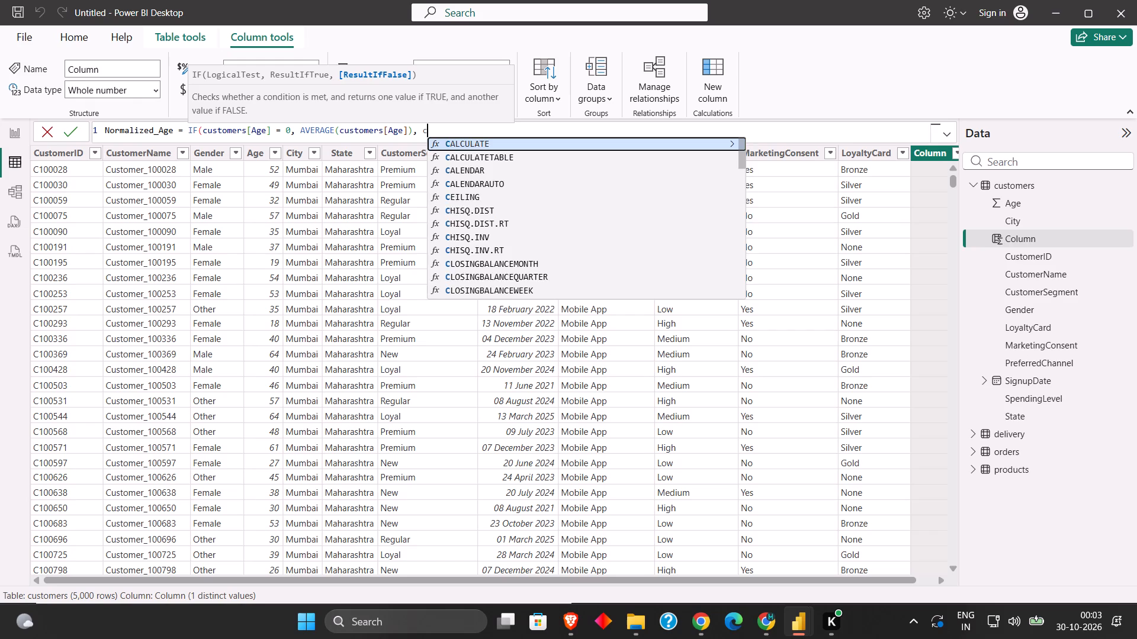
pyautogui.press('Down')
pyautogui.press('Down')
pyautogui.press('Down')
pyautogui.press('Down')
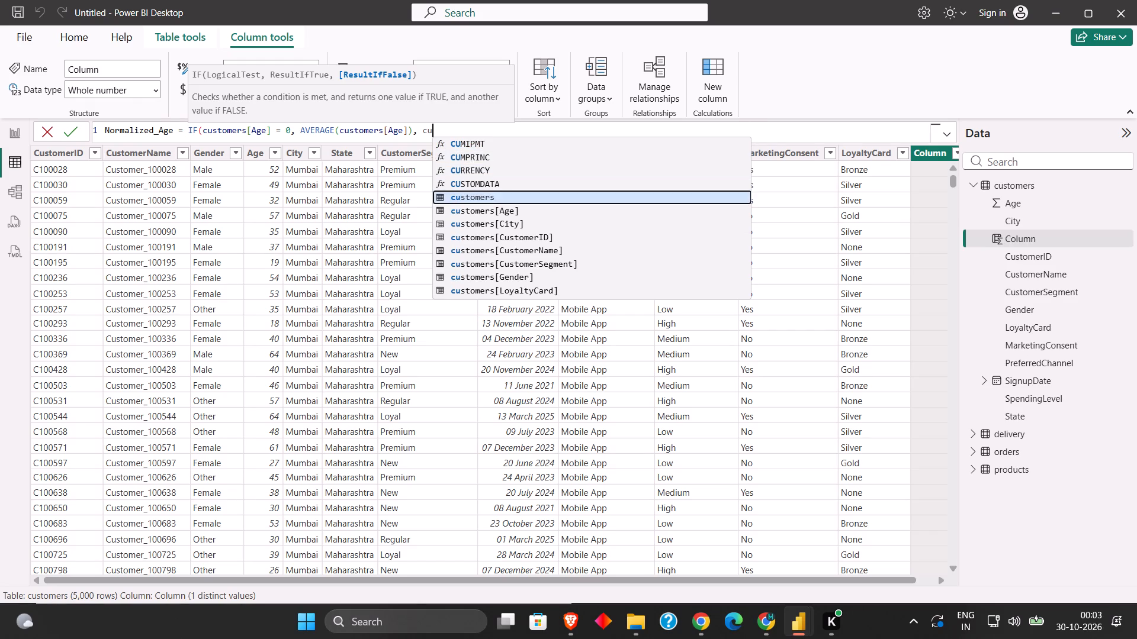
pyautogui.press('Down')
pyautogui.press('Return')
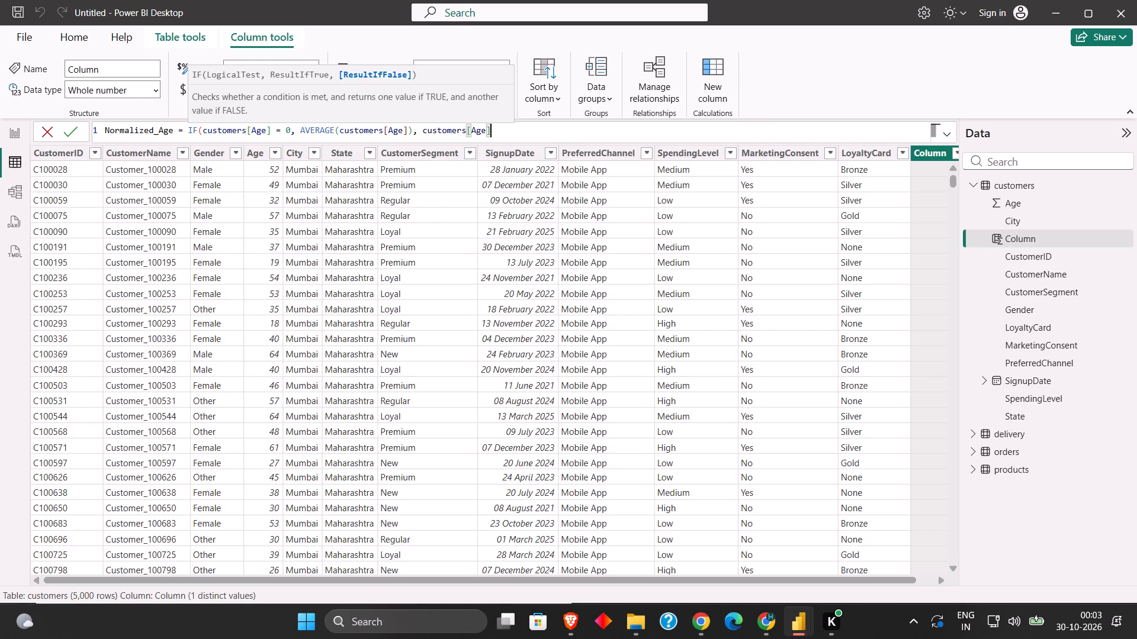
pyautogui.hotkey('shift', ')')
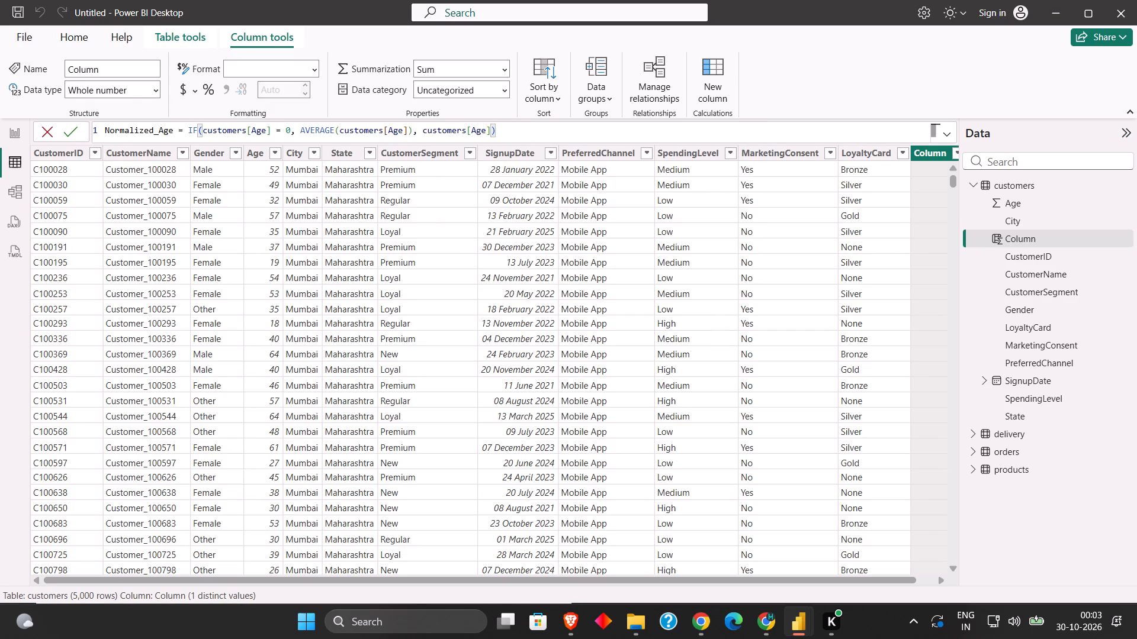
pyautogui.press('Return')
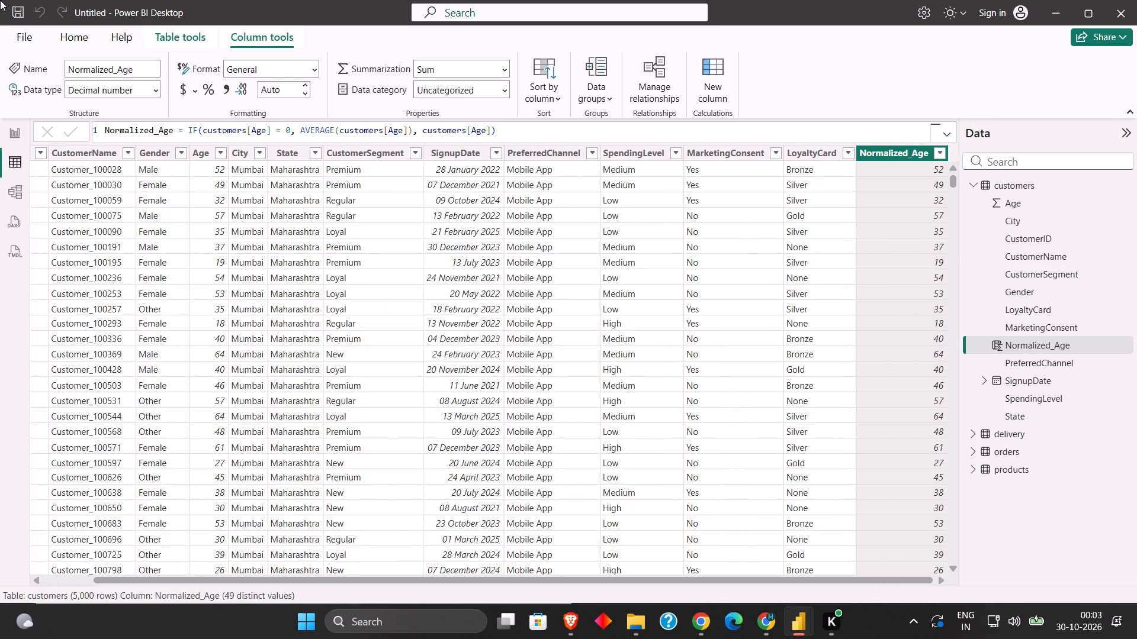
# Set the data type of the Normalized_Age column to Whole number and accept the data type change.
pyautogui.scroll(-4, 172, 272)
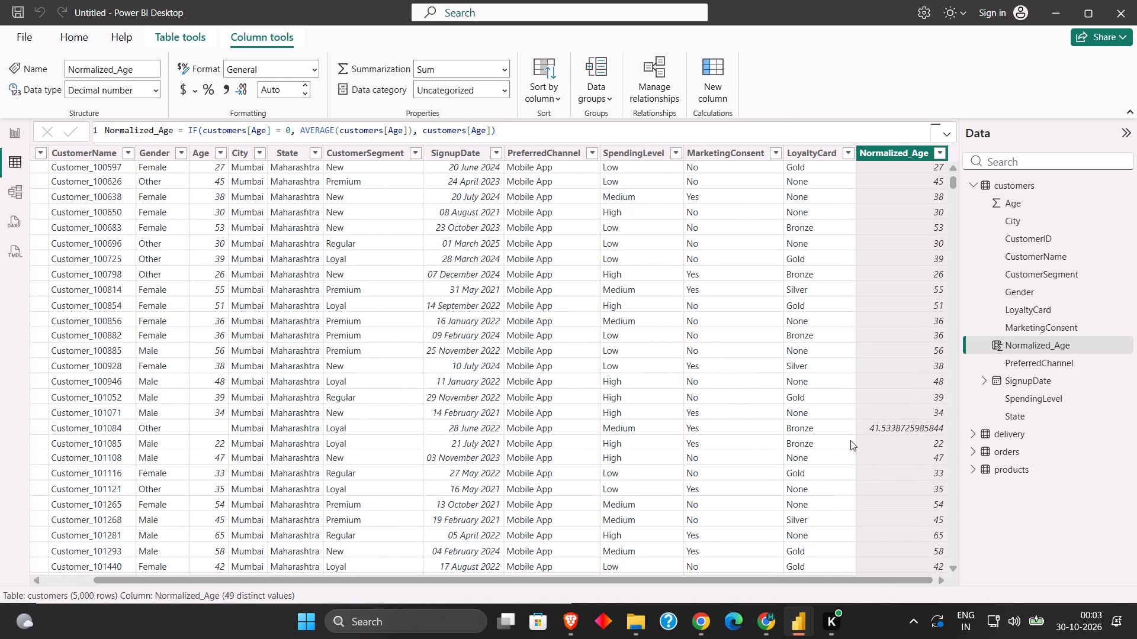
pyautogui.click(911, 428)
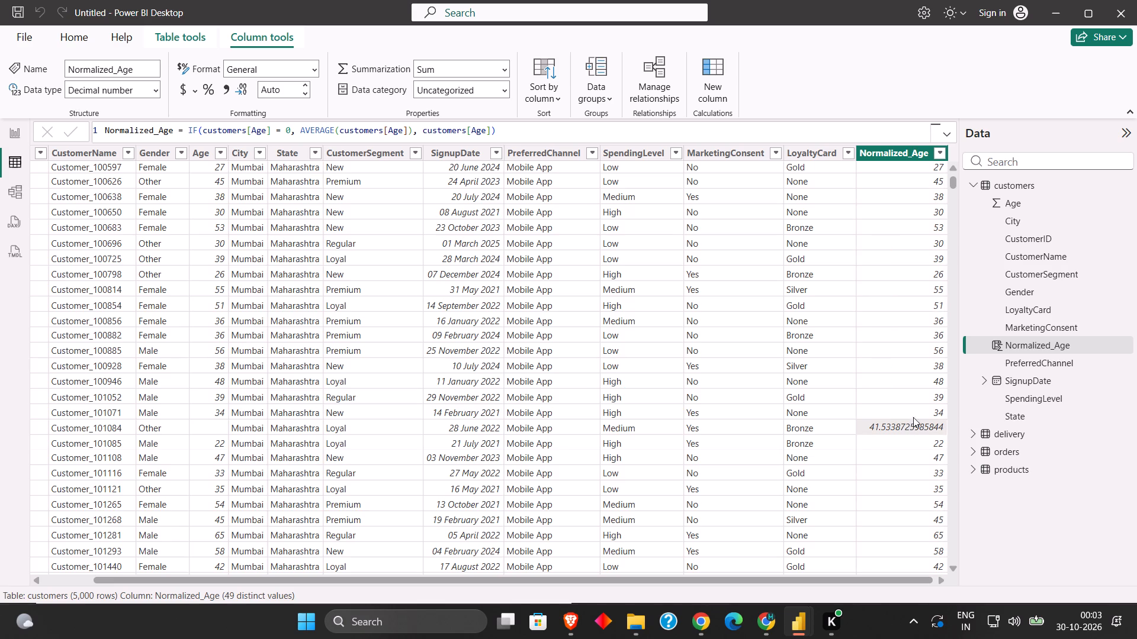
pyautogui.click(914, 151)
pyautogui.rightClick(911, 151)
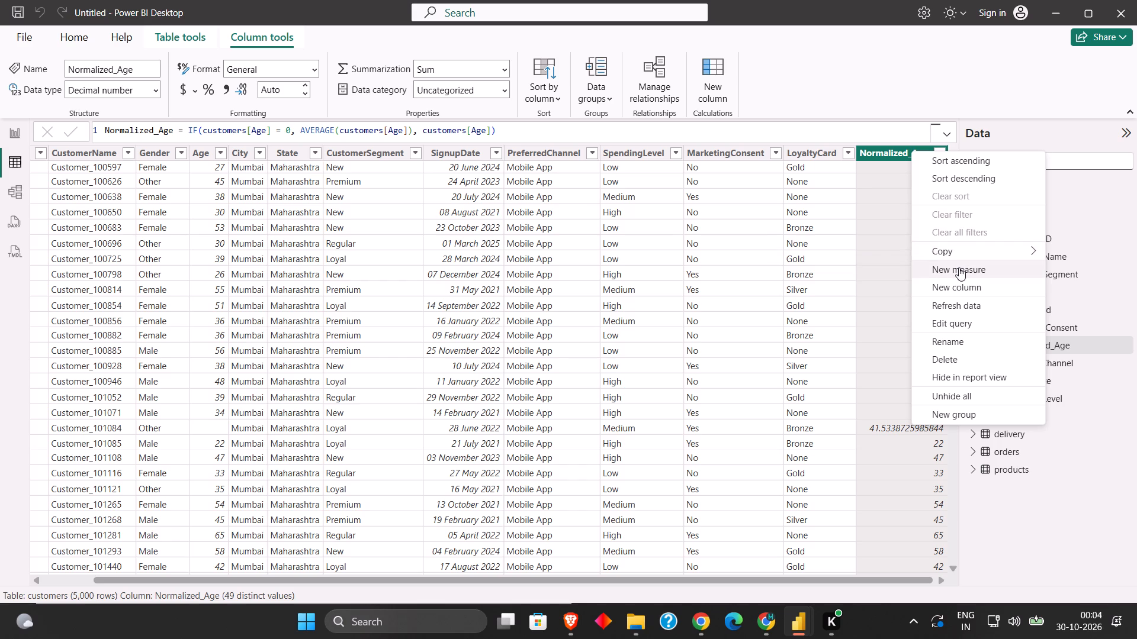
pyautogui.click(879, 151)
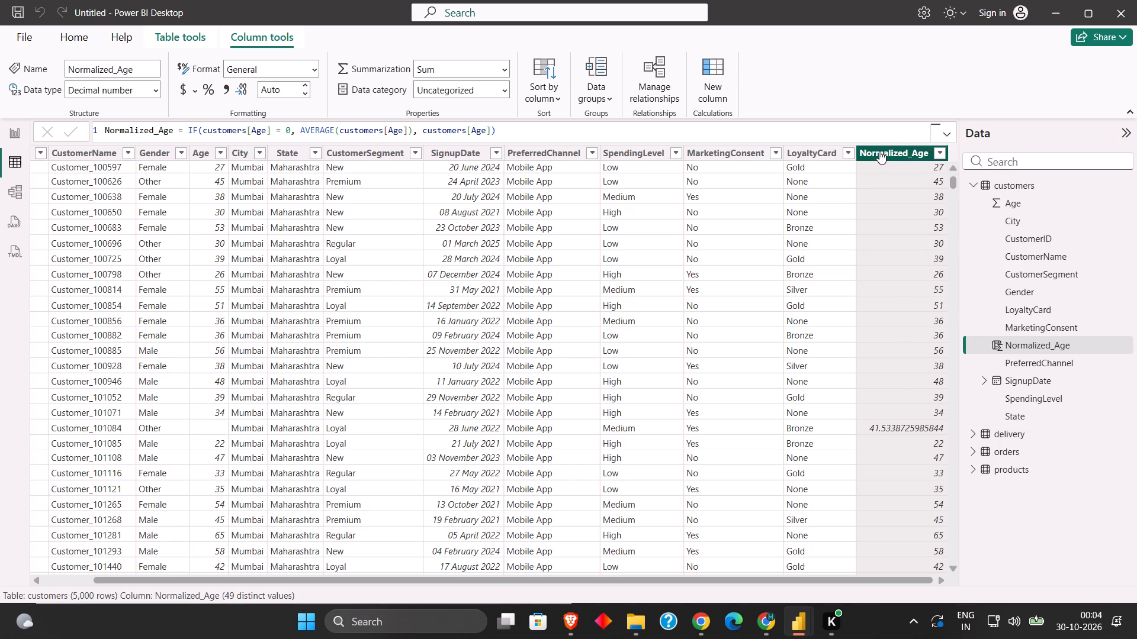
pyautogui.click(115, 95)
pyautogui.click(116, 109)
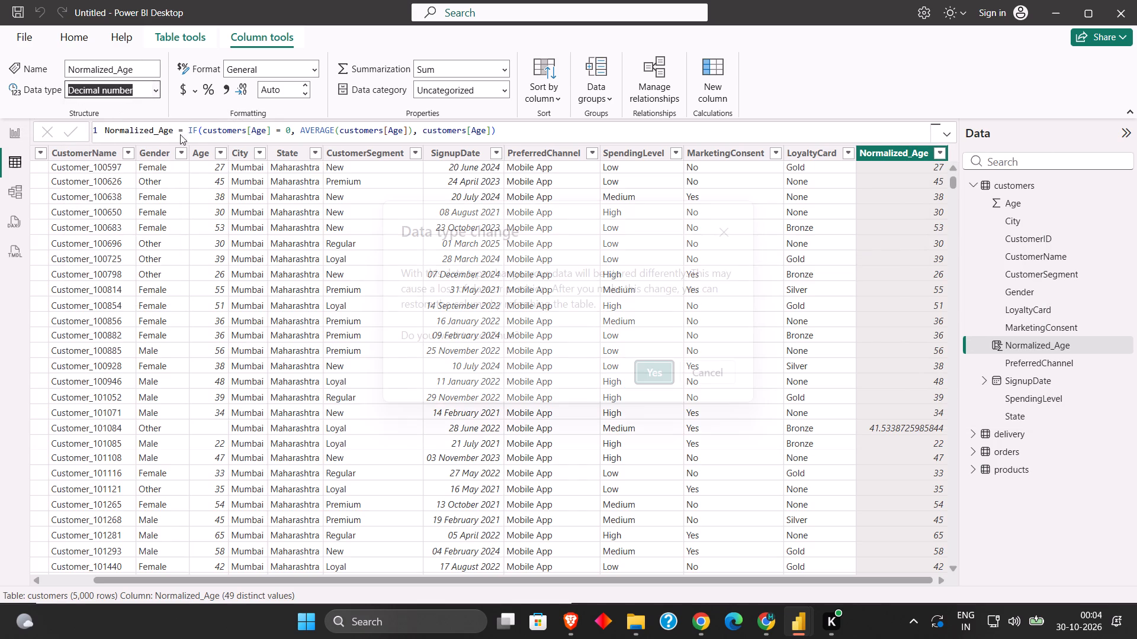
pyautogui.click(648, 367)
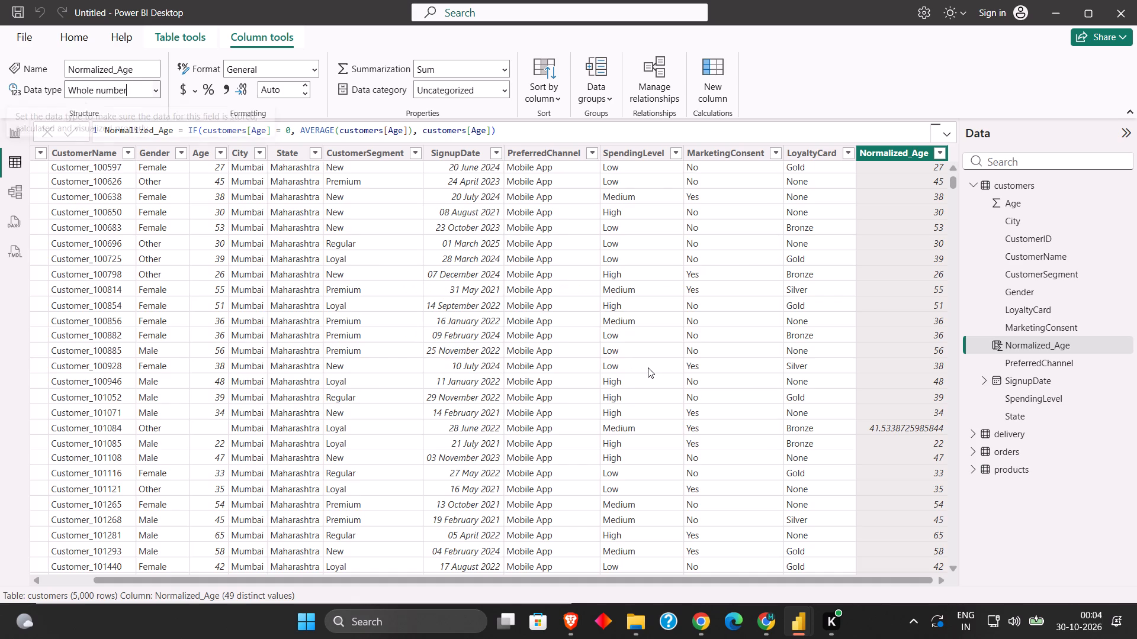
# Compare Normalized_Age with Age down the customers table, examining the rows where Age is blank.
pyautogui.scroll(-8, 882, 297)
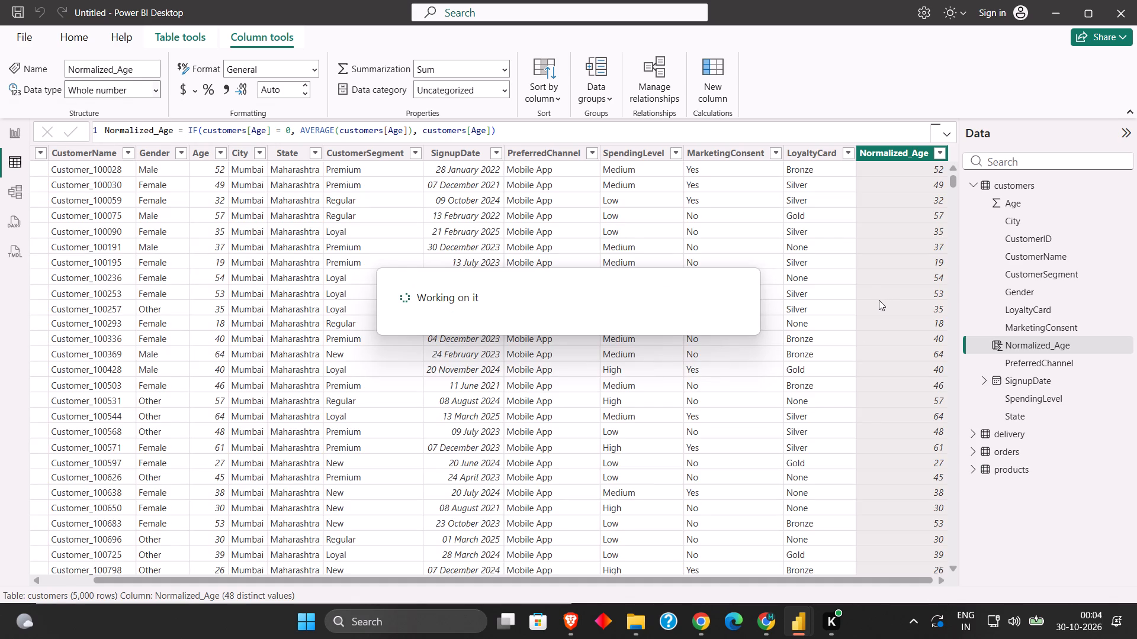
pyautogui.scroll(-8, 879, 300)
pyautogui.scroll(6, 872, 305)
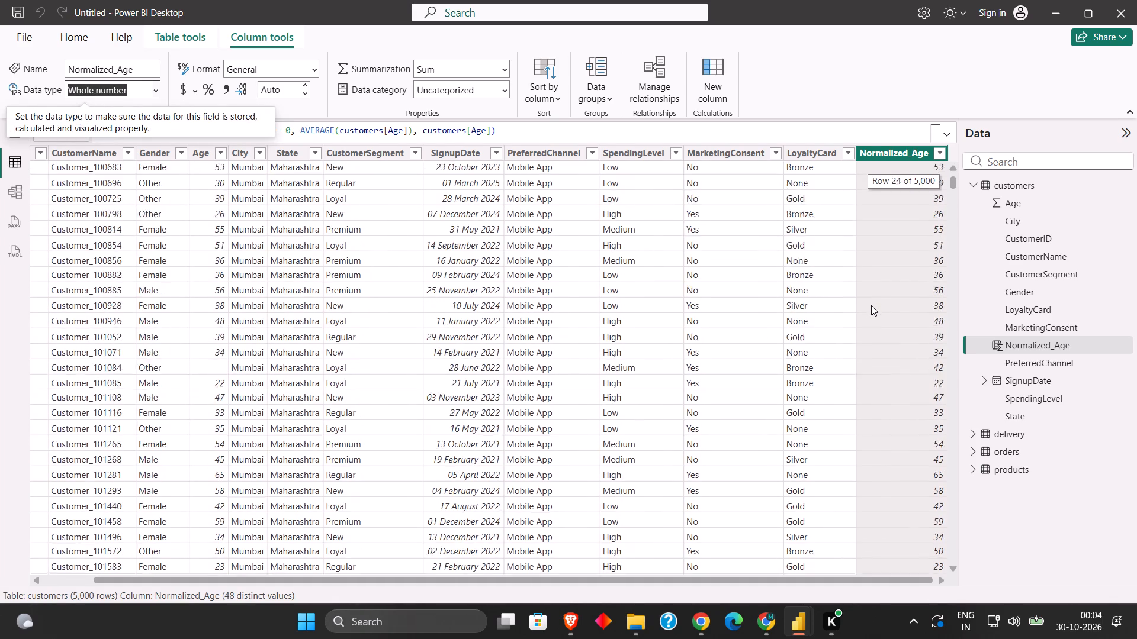
pyautogui.scroll(-1, 871, 305)
pyautogui.scroll(-1, 673, 425)
pyautogui.click(195, 428)
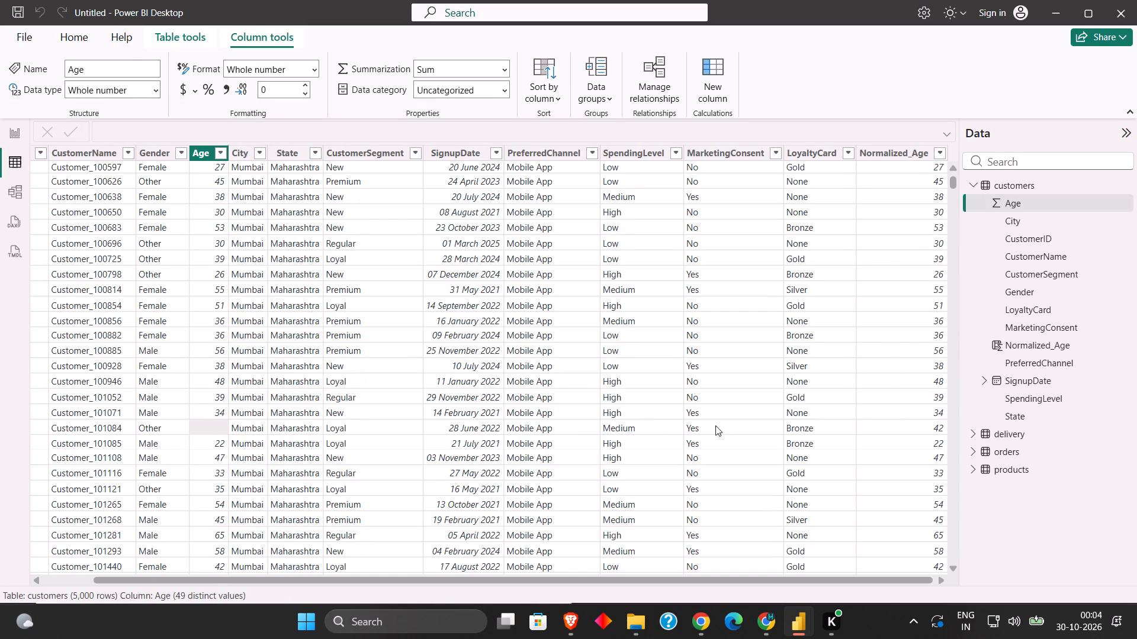
pyautogui.click(921, 427)
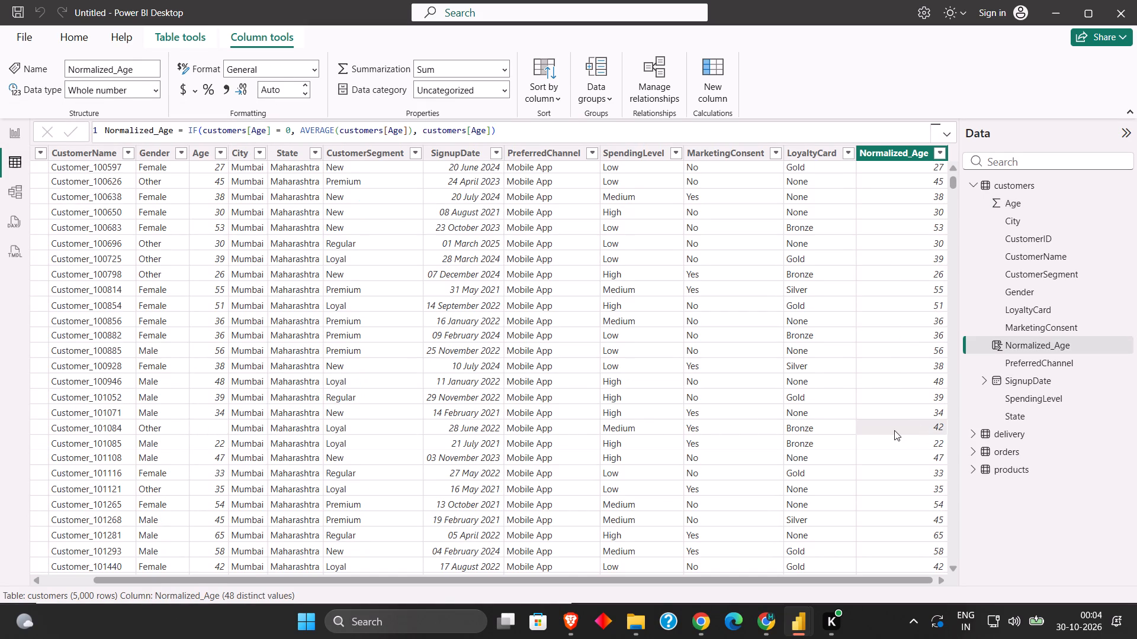
pyautogui.scroll(-7, 894, 430)
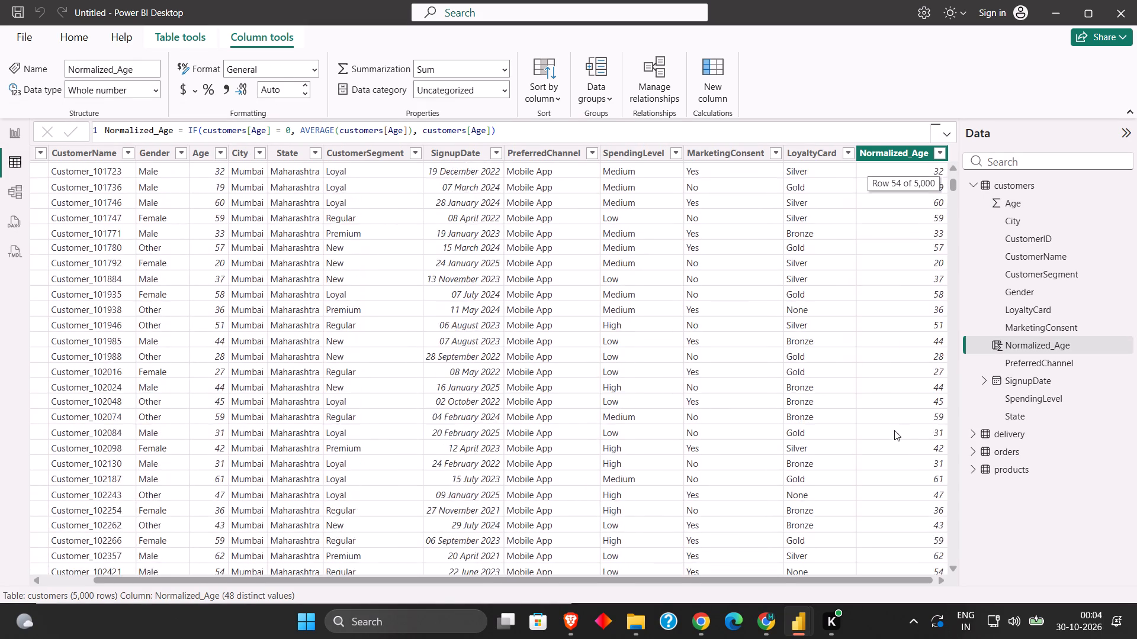
pyautogui.scroll(-8, 894, 430)
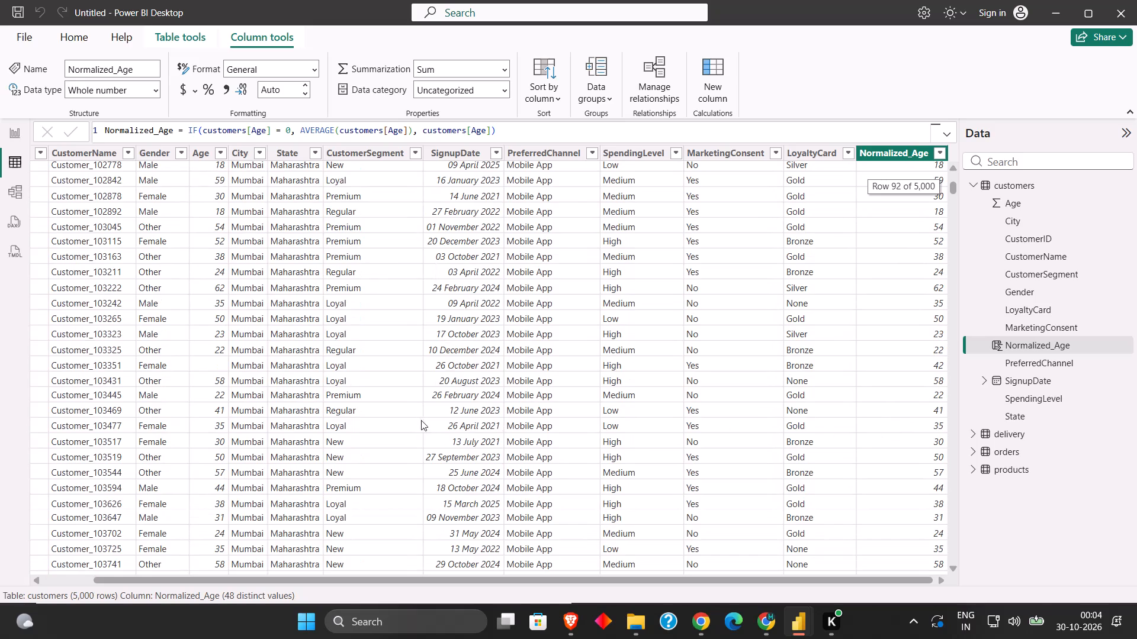
pyautogui.click(216, 364)
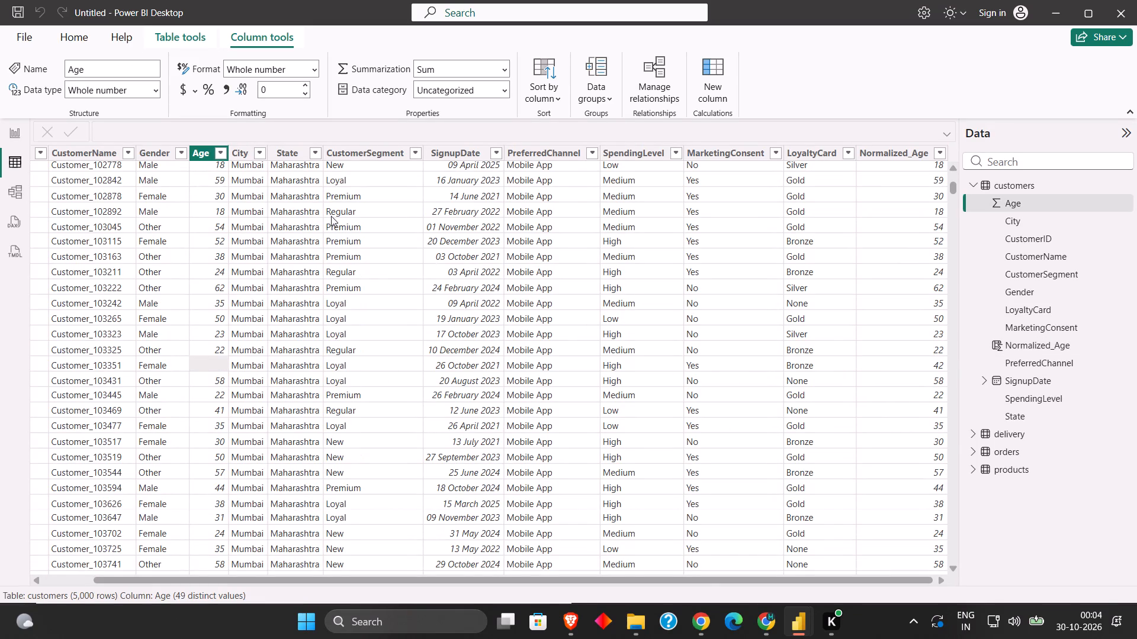
# Delete the original Age column from the customers table.
pyautogui.rightClick(200, 155)
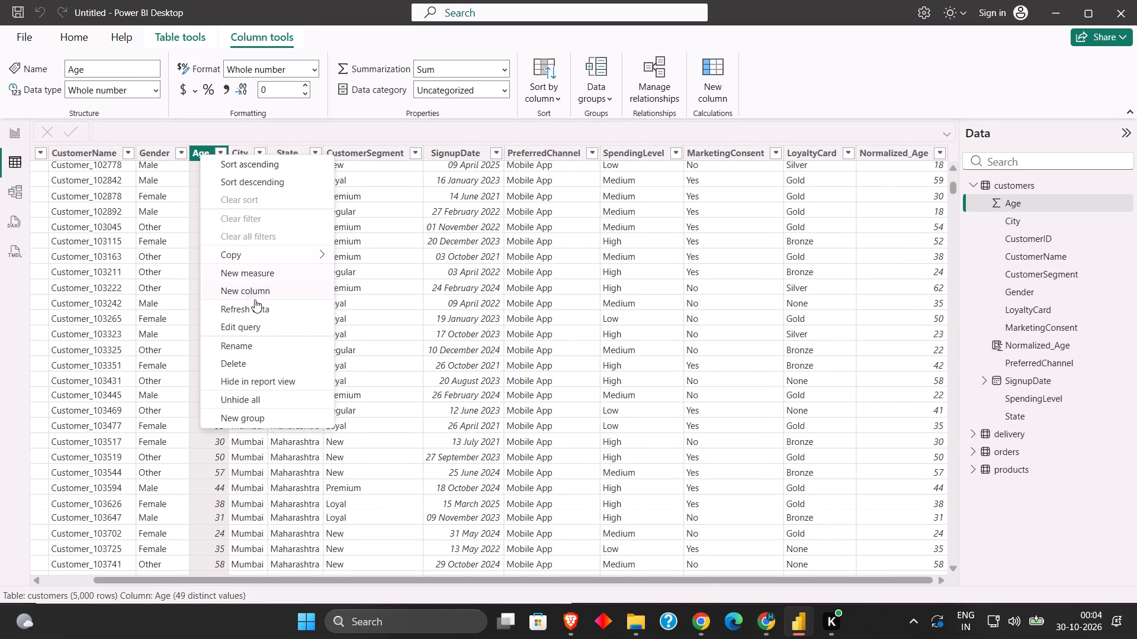
pyautogui.click(253, 365)
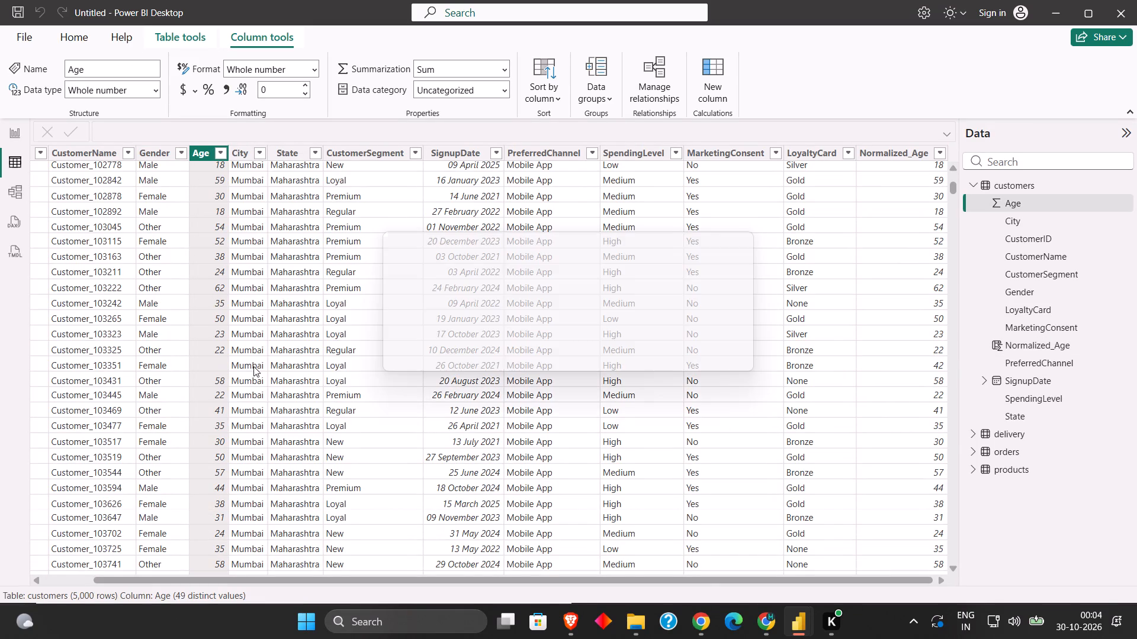
pyautogui.click(644, 346)
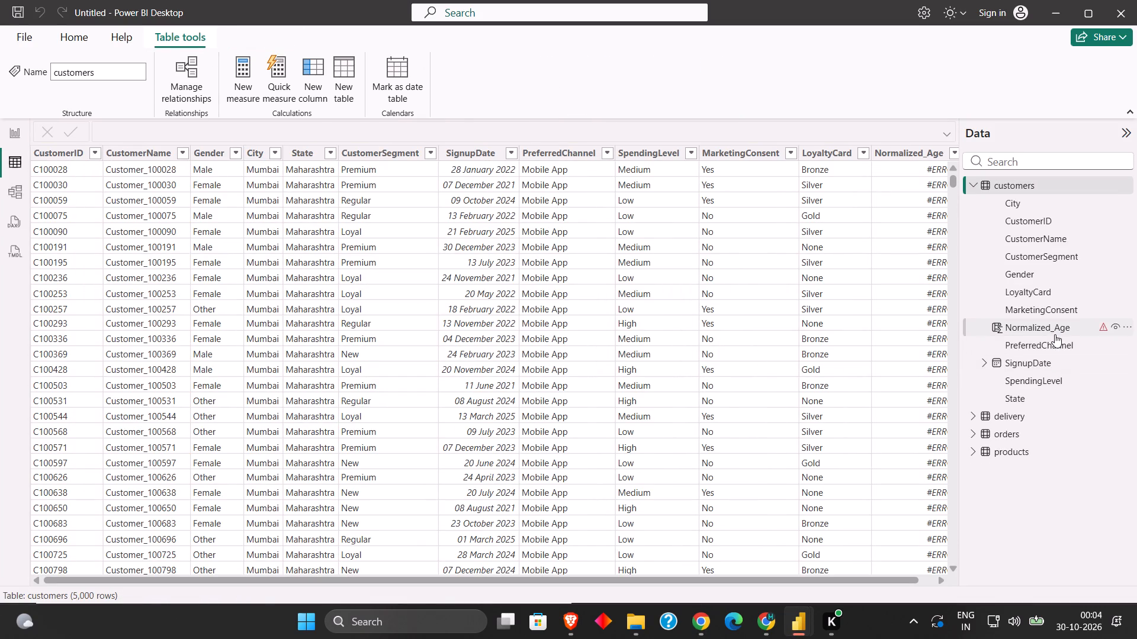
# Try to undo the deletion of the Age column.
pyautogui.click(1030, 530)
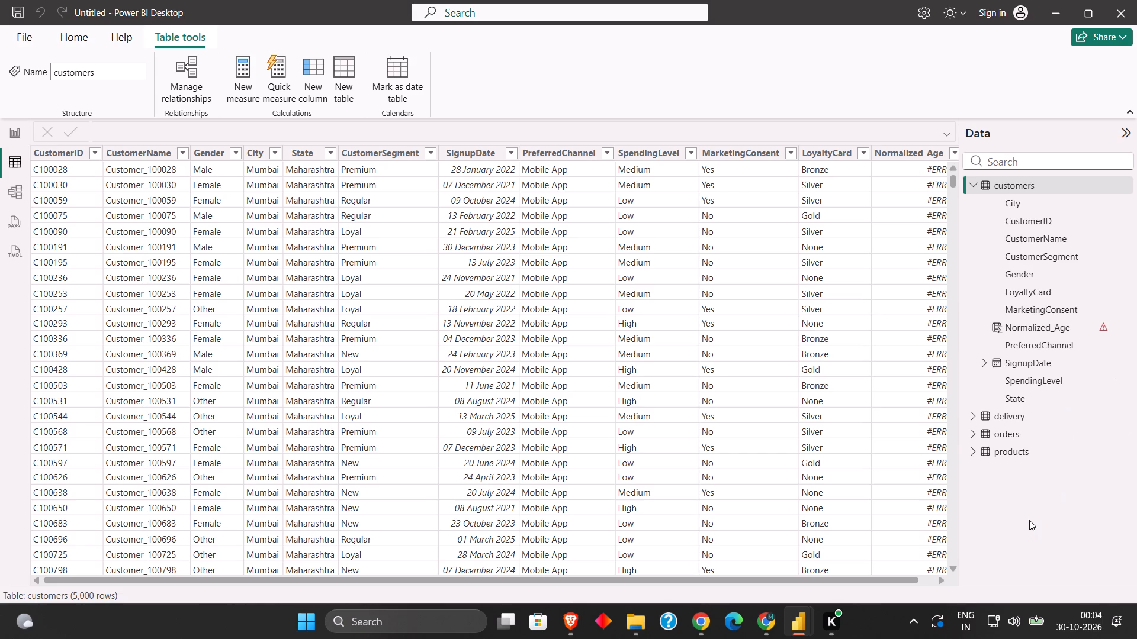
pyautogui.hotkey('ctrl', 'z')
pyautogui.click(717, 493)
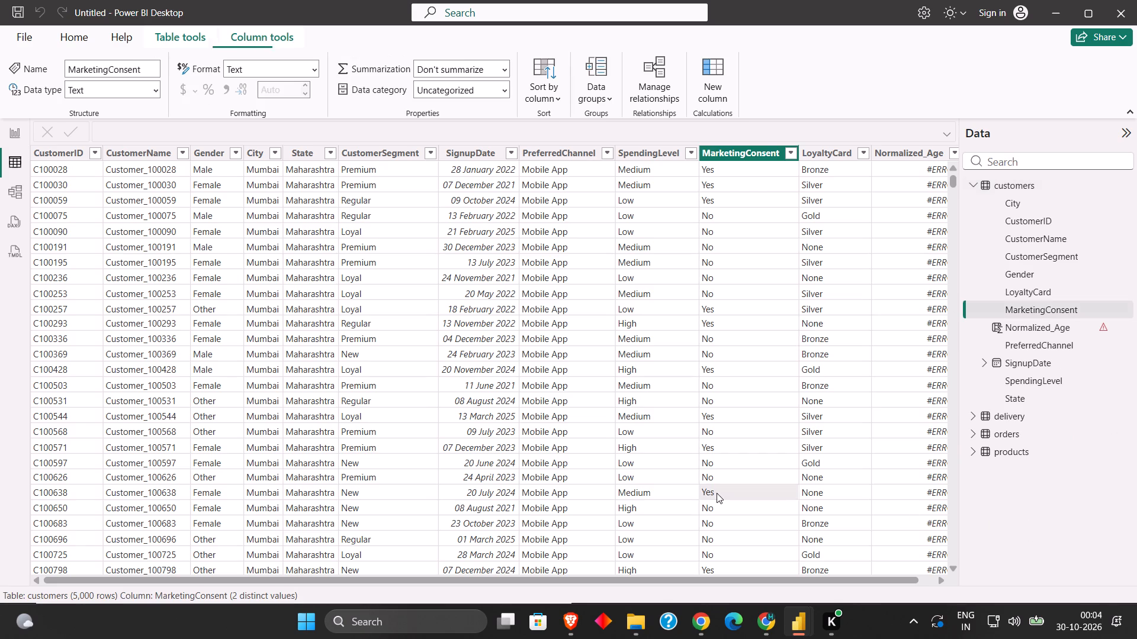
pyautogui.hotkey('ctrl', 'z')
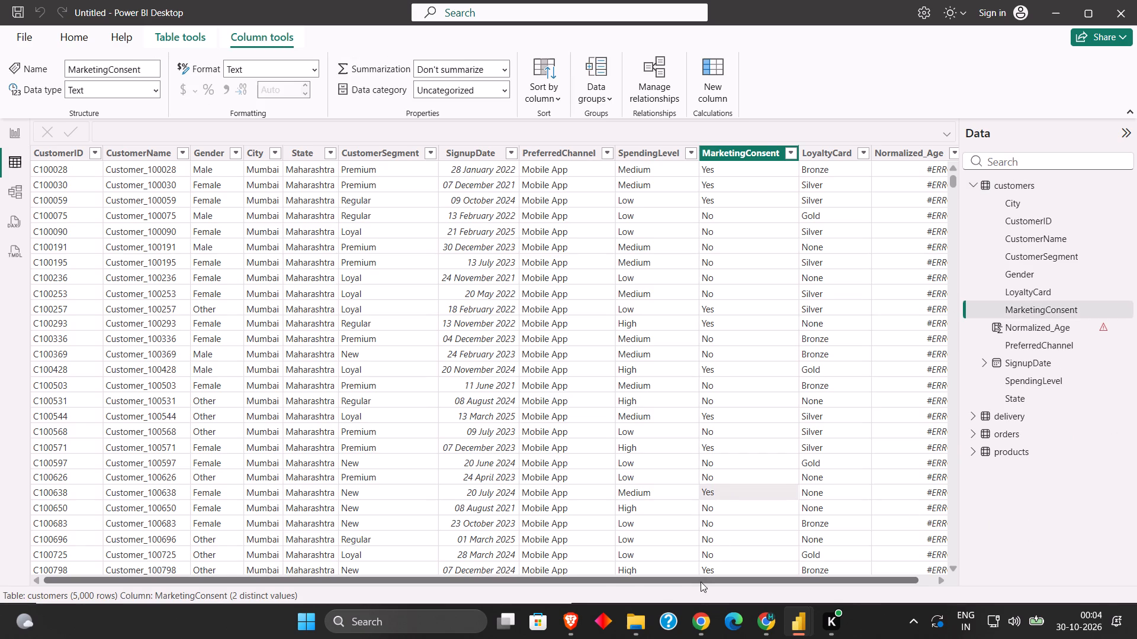
# Inspect the customers fields and the formula of the Normalized_Age column, looking for its reference to the deleted Age column.
pyautogui.moveTo(701, 582); pyautogui.dragTo(794, 583)
pyautogui.click(973, 186)
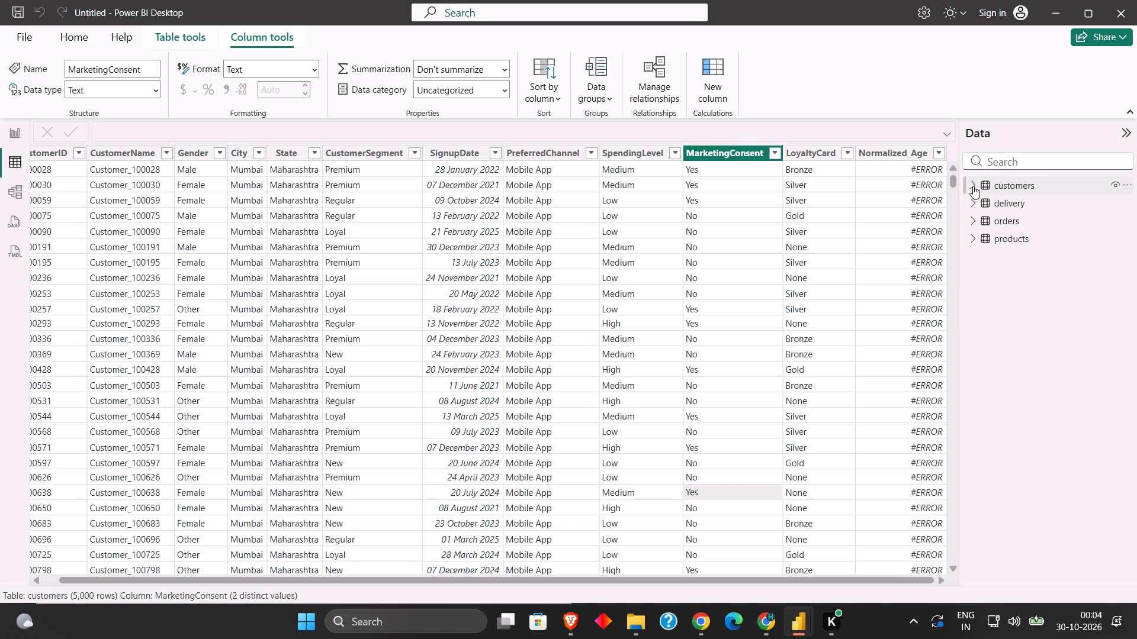
pyautogui.click(973, 186)
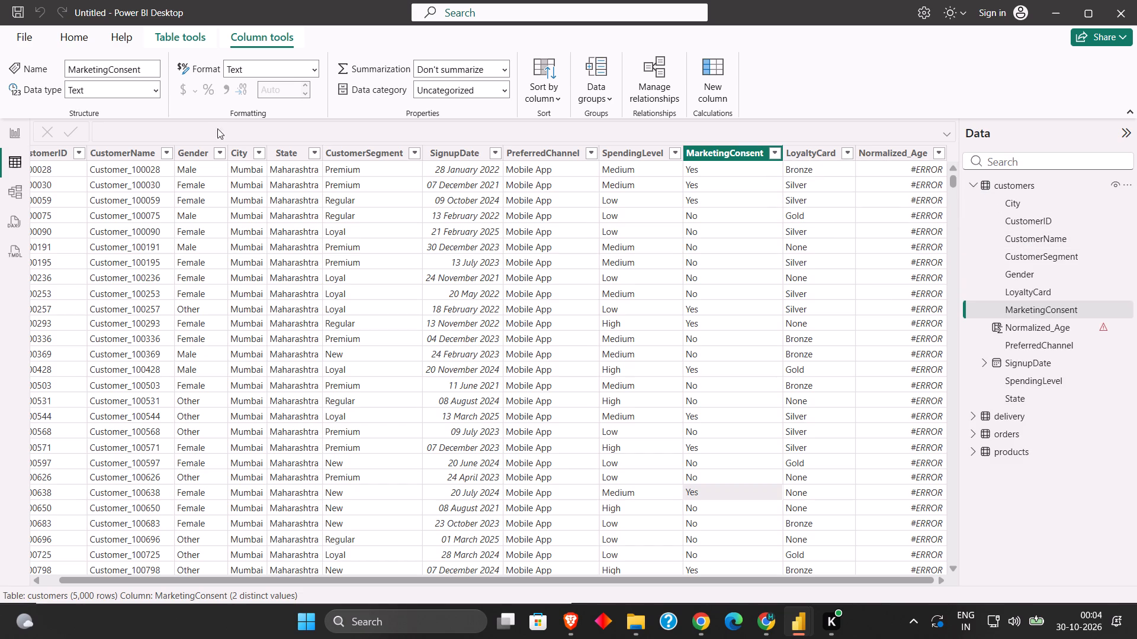
pyautogui.click(292, 143)
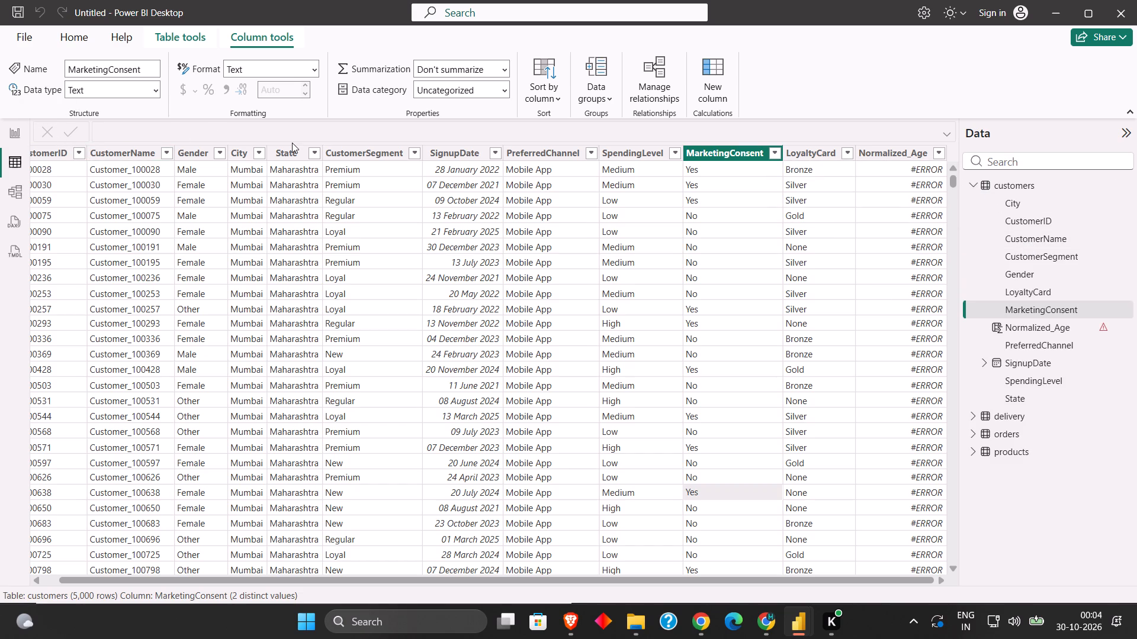
pyautogui.click(292, 143)
pyautogui.tripleClick(302, 135)
pyautogui.tripleClick(662, 133)
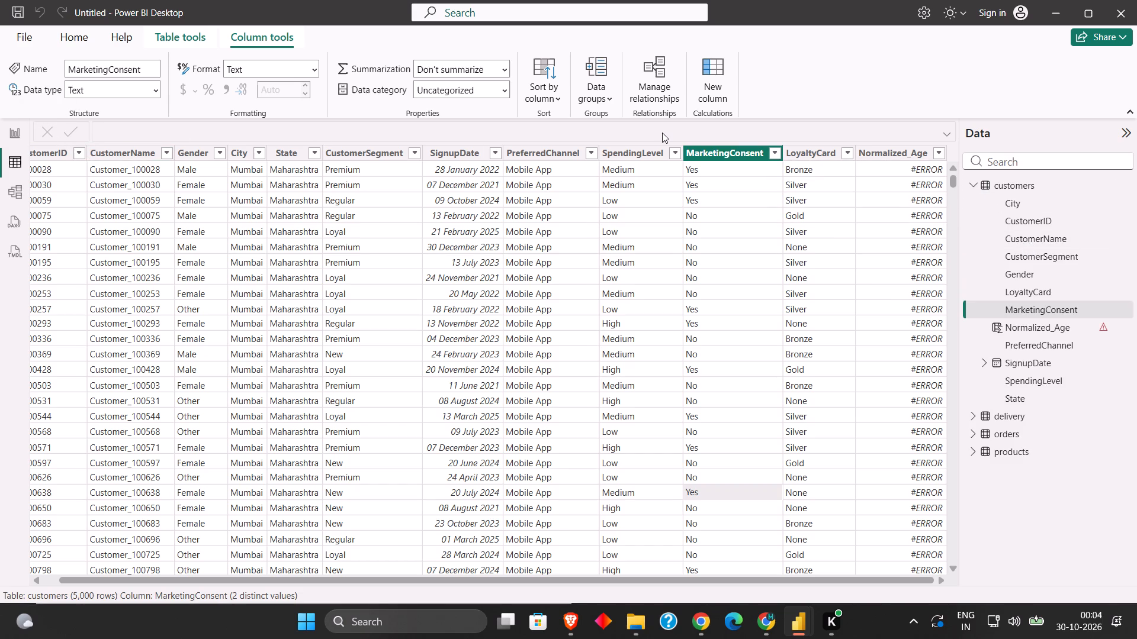
pyautogui.click(662, 133)
pyautogui.click(1003, 324)
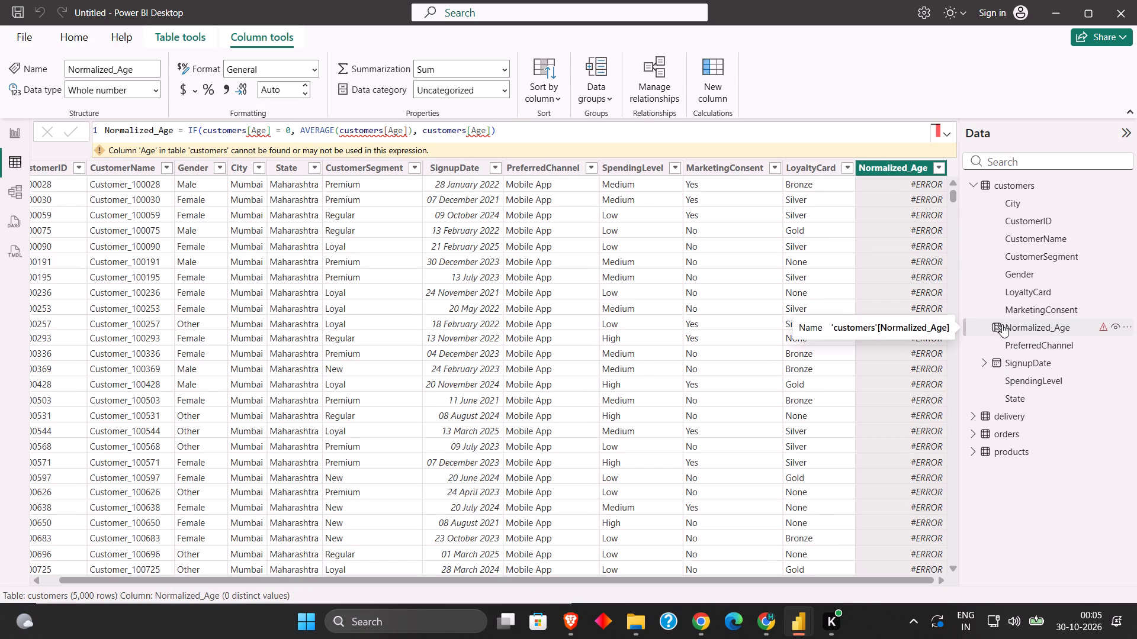
pyautogui.click(945, 135)
pyautogui.click(945, 135)
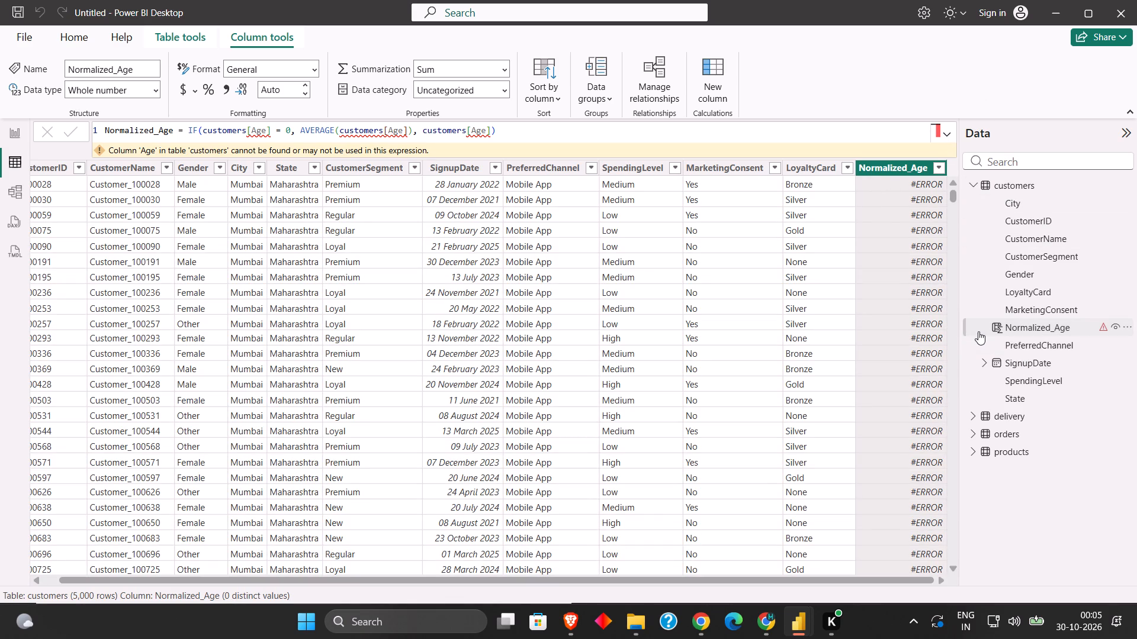
pyautogui.click(1126, 330)
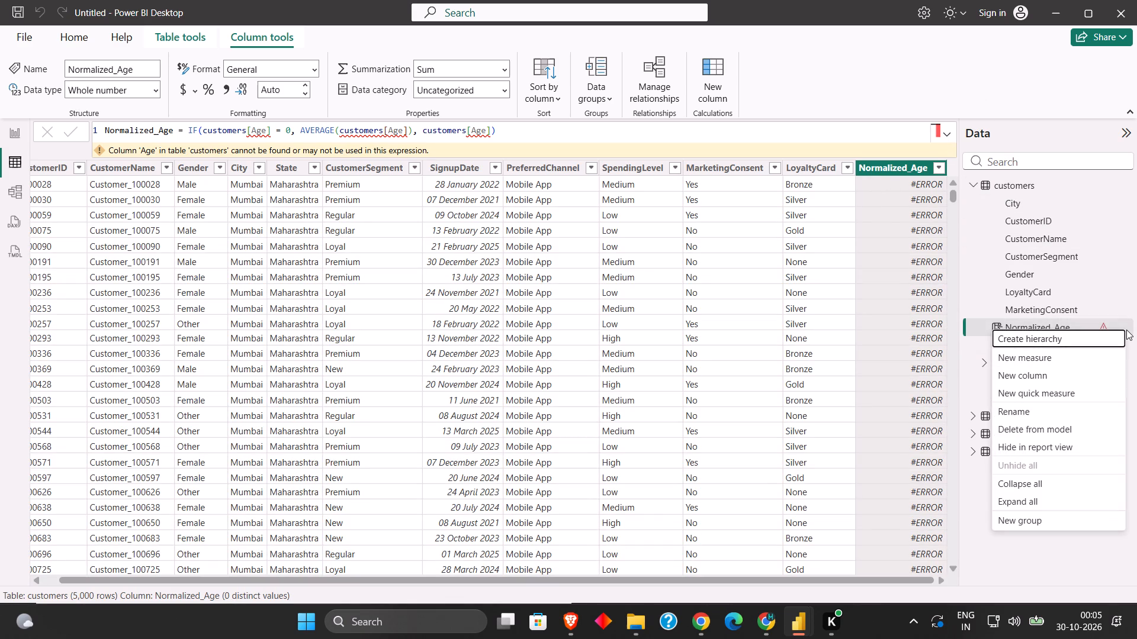
pyautogui.click(1014, 541)
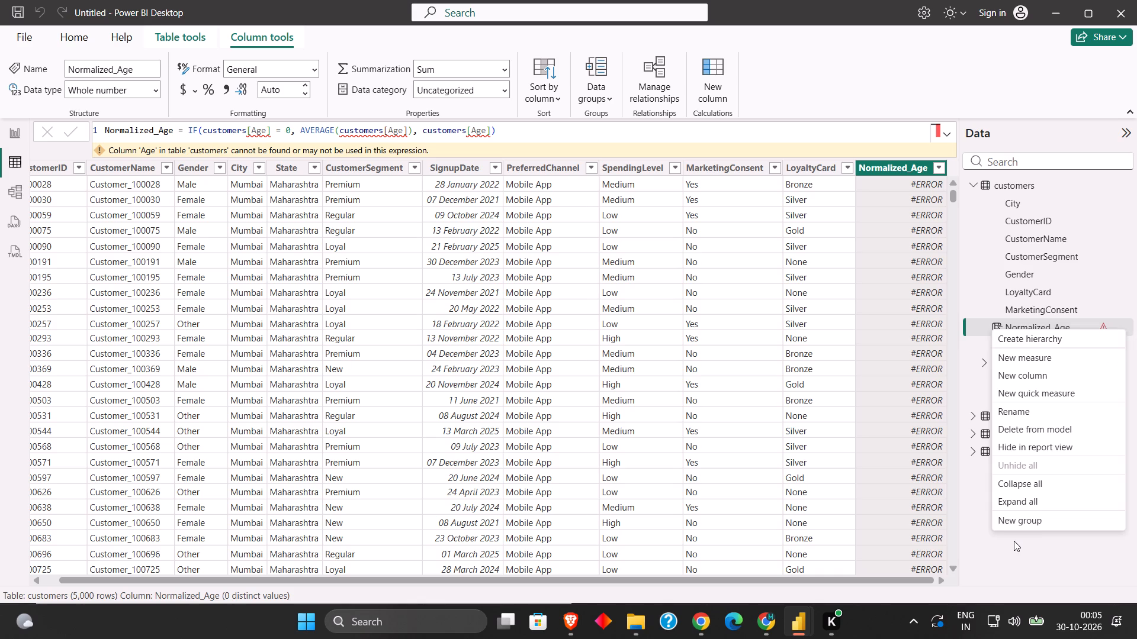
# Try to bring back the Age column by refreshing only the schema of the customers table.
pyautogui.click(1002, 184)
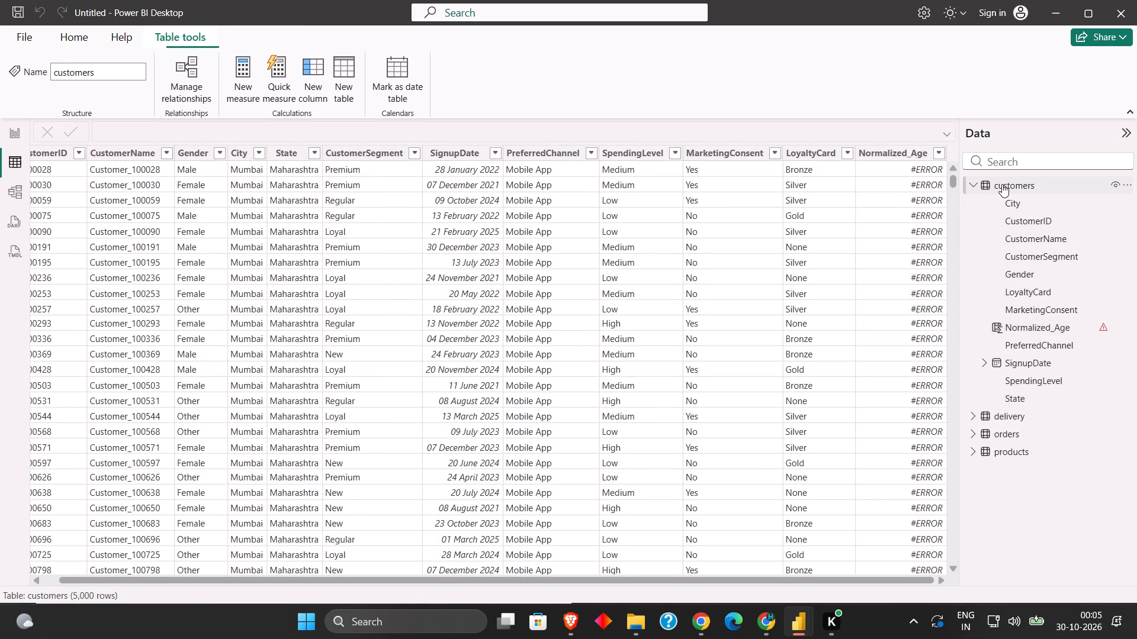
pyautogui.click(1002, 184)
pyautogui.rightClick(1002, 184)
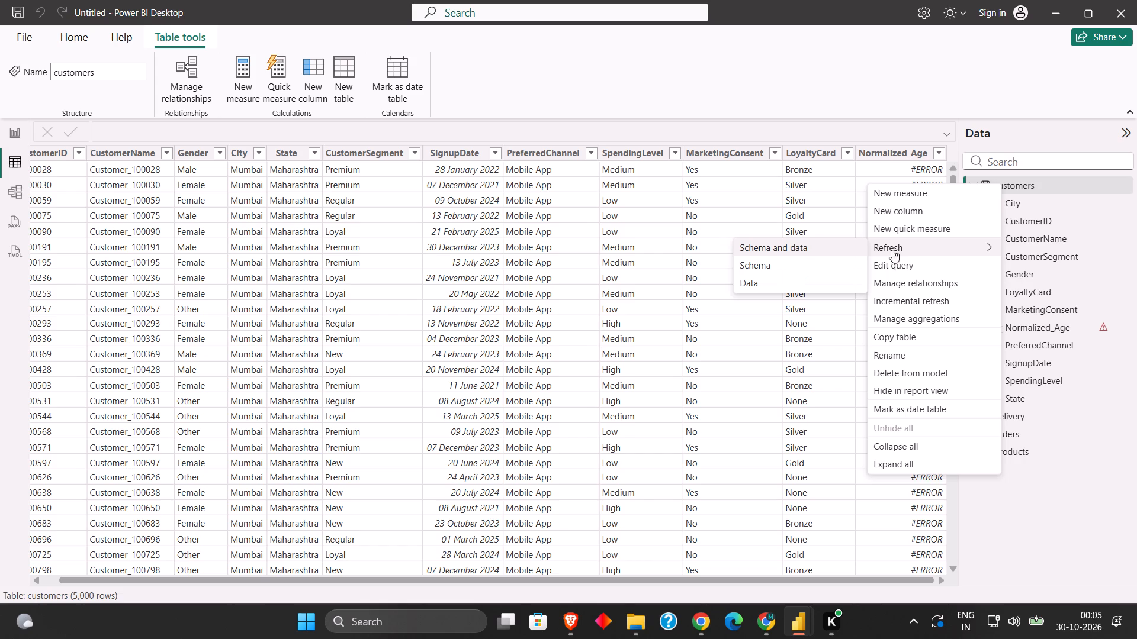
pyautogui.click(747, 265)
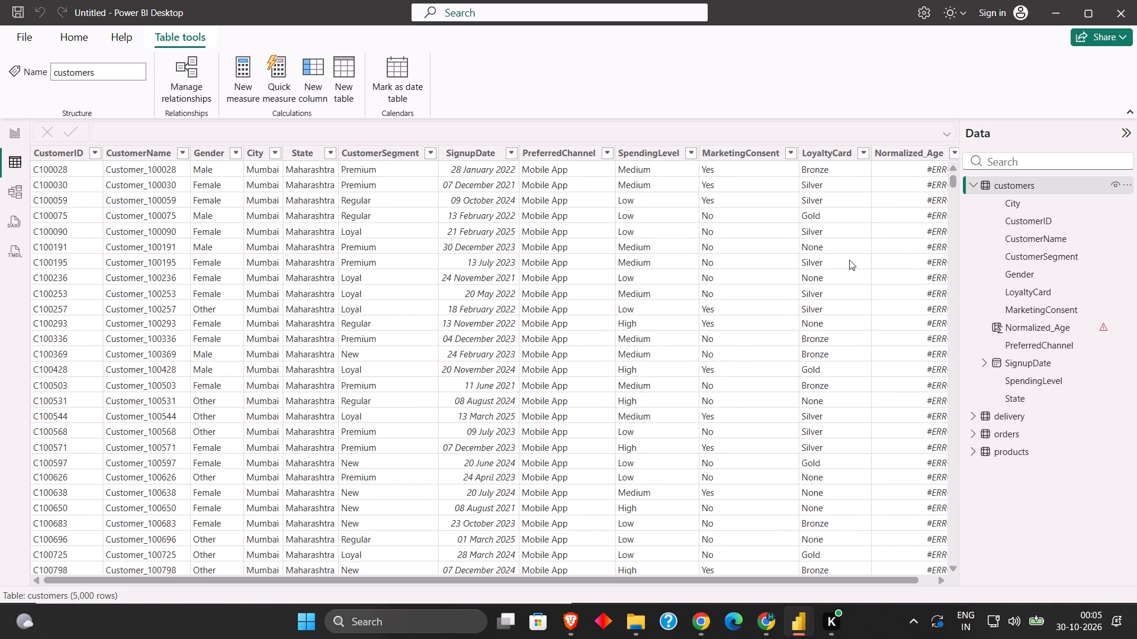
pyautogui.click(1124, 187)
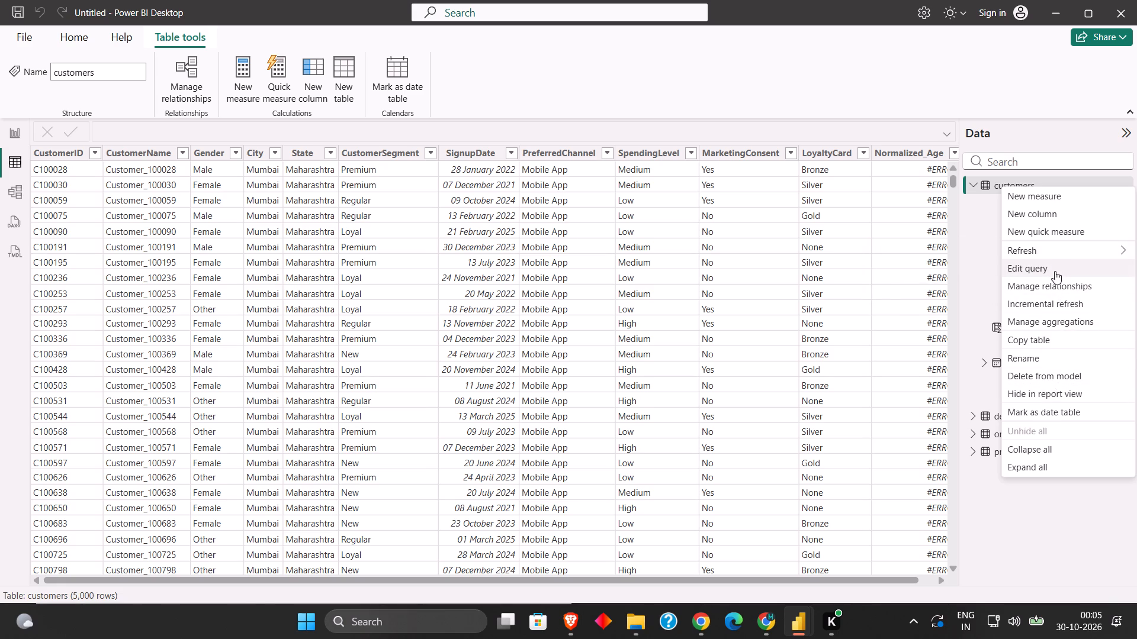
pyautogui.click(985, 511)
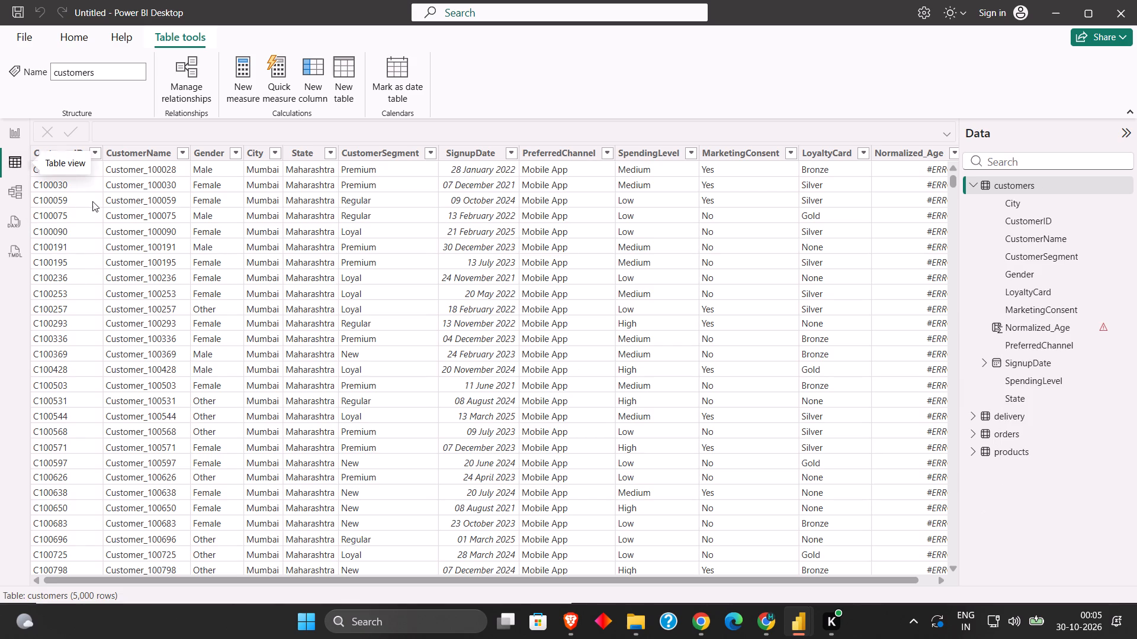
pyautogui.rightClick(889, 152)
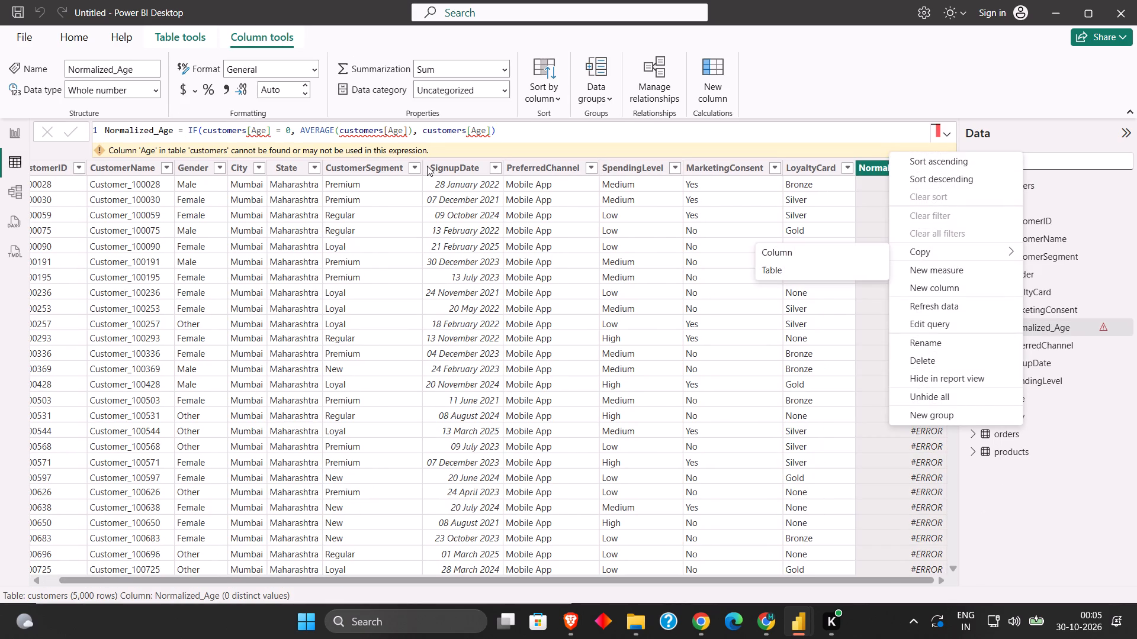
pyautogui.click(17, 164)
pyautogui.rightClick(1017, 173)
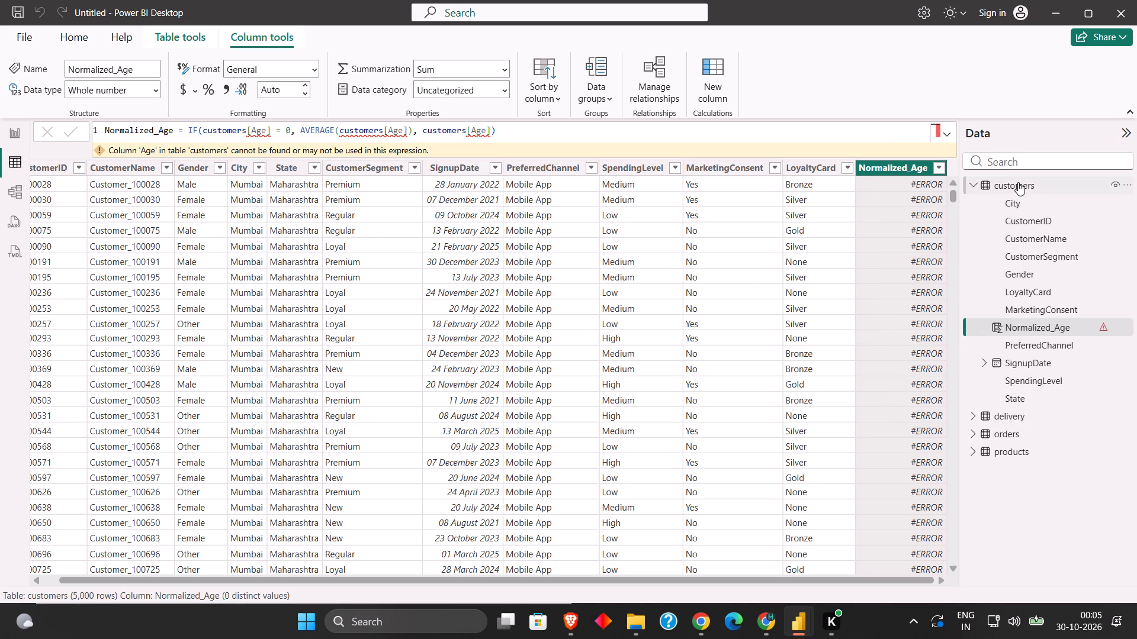
# Open the customers query in the Power Query Editor and delete its Removed Columns step to restore the Age column.
pyautogui.rightClick(1018, 182)
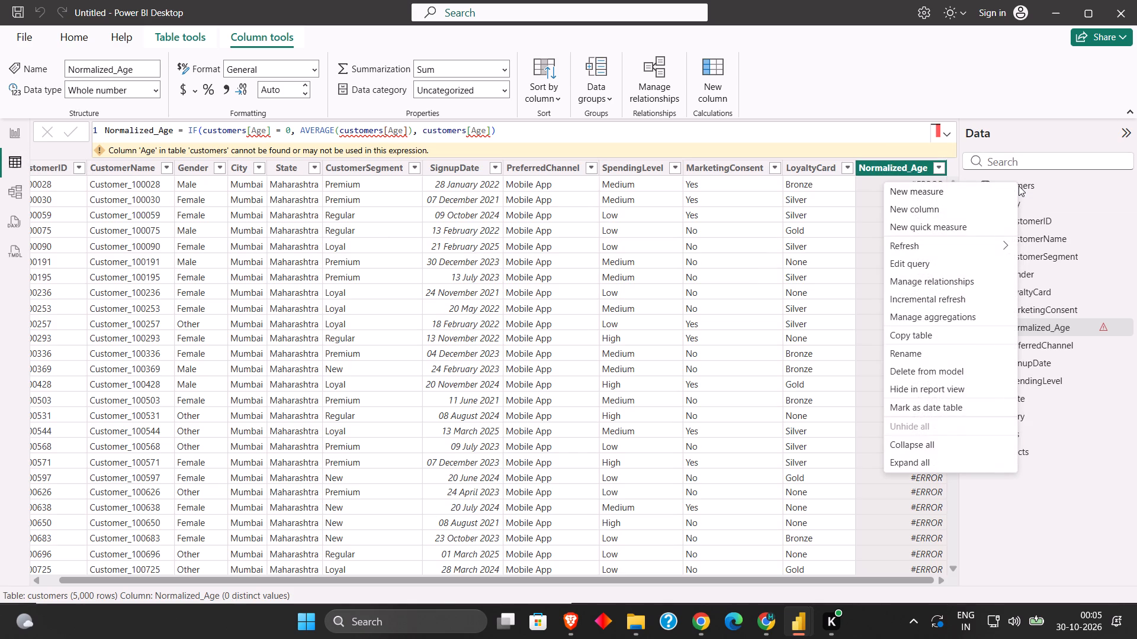
pyautogui.click(916, 264)
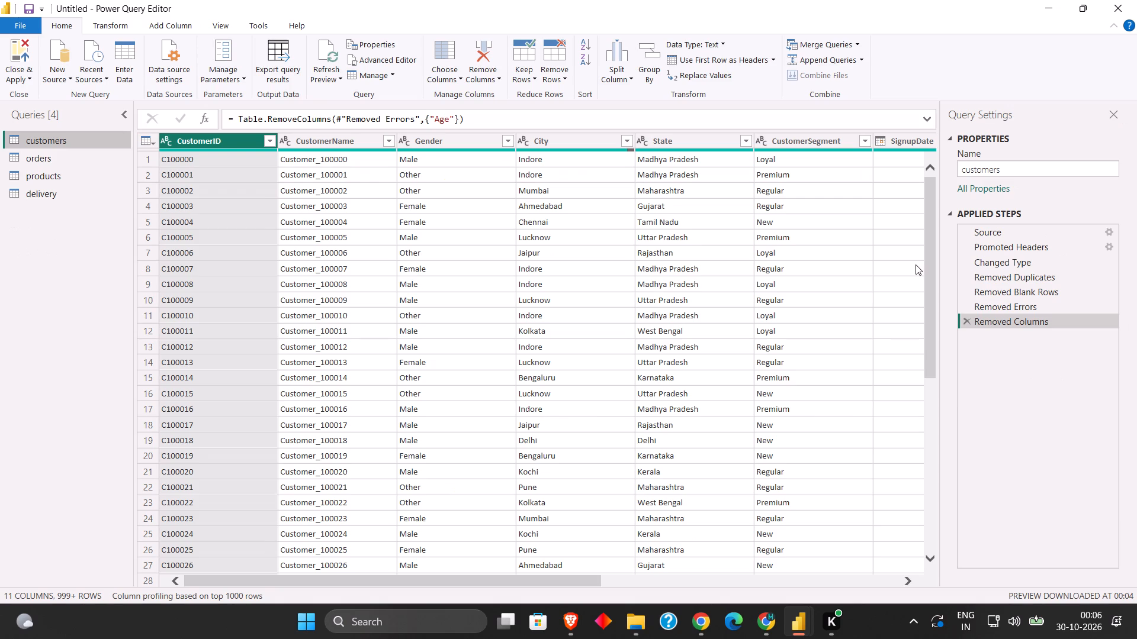
pyautogui.click(1046, 231)
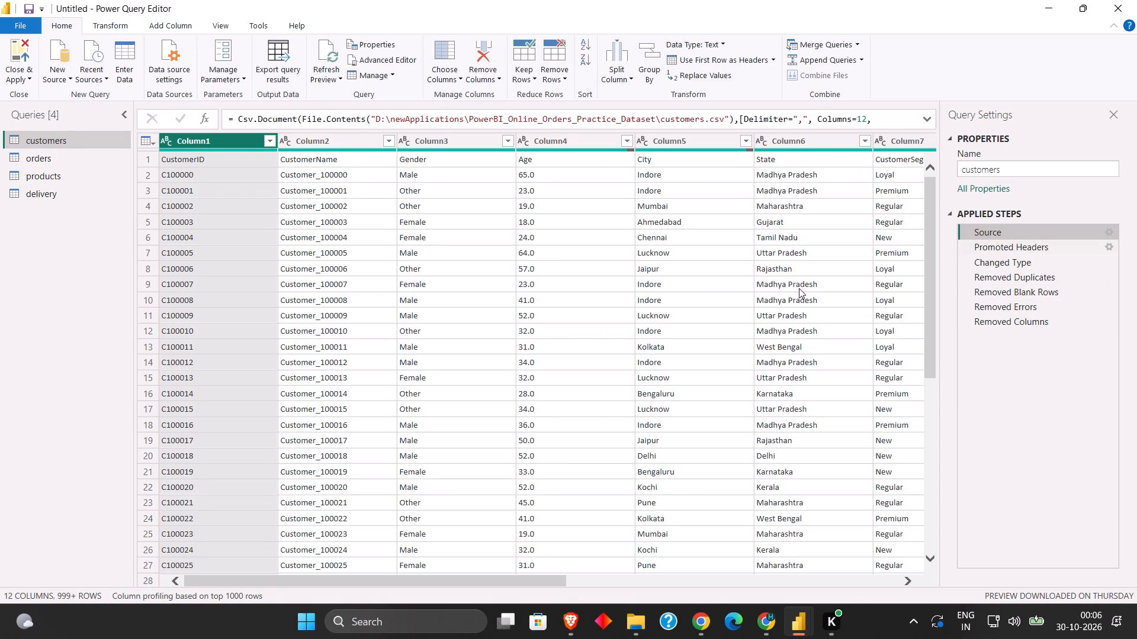
pyautogui.click(993, 321)
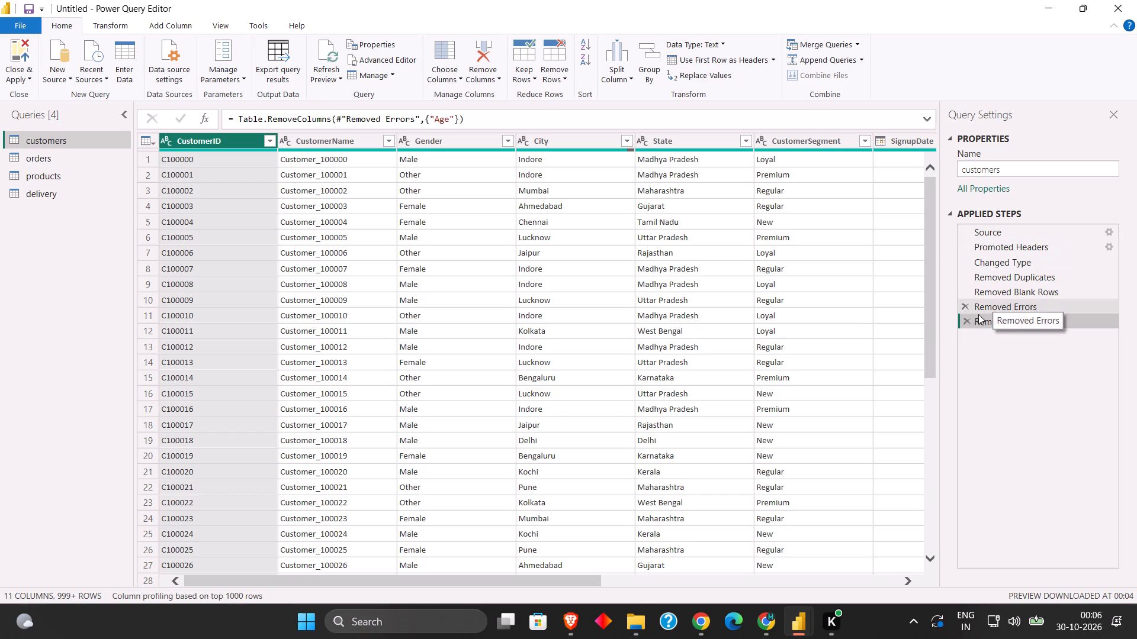
pyautogui.click(968, 319)
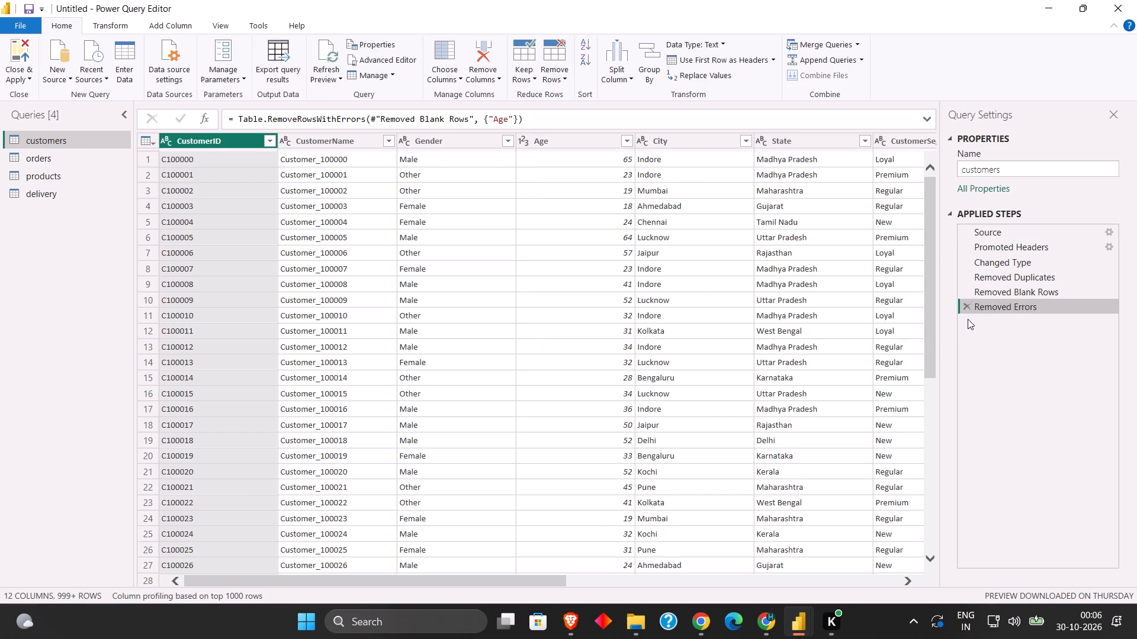
pyautogui.click(112, 273)
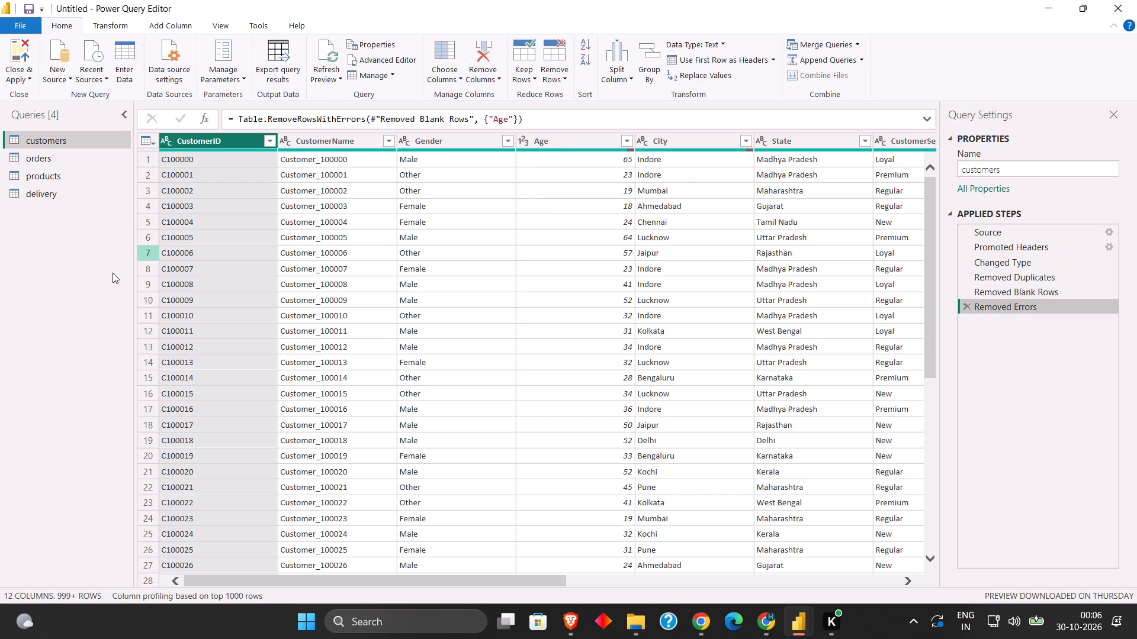
# Apply the query changes and close the Power Query Editor.
pyautogui.click(23, 66)
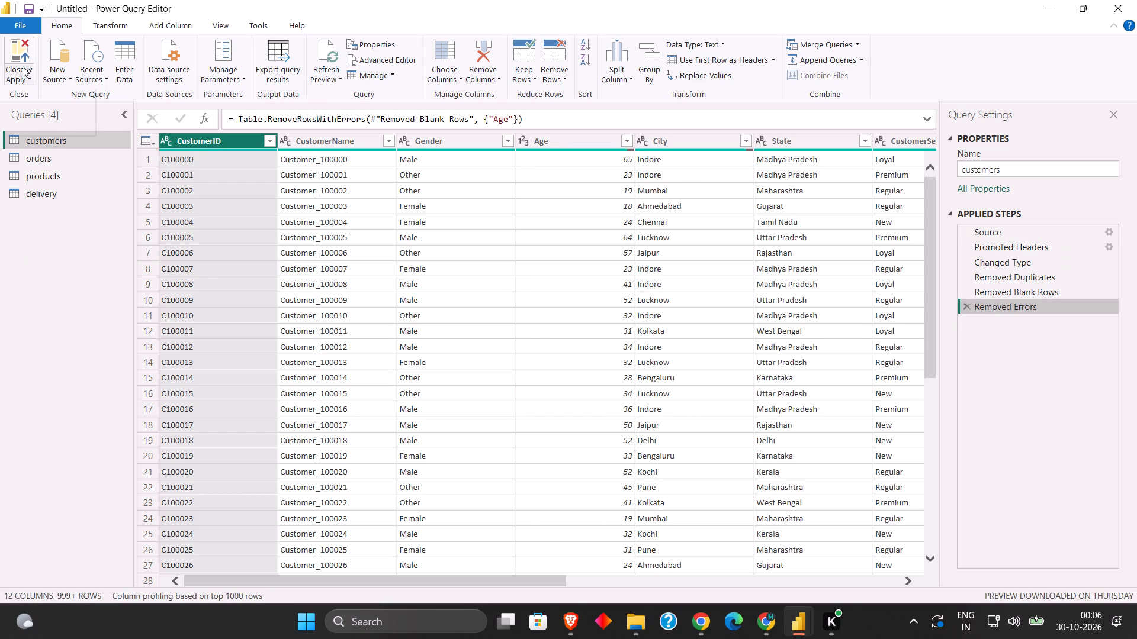
pyautogui.click(34, 93)
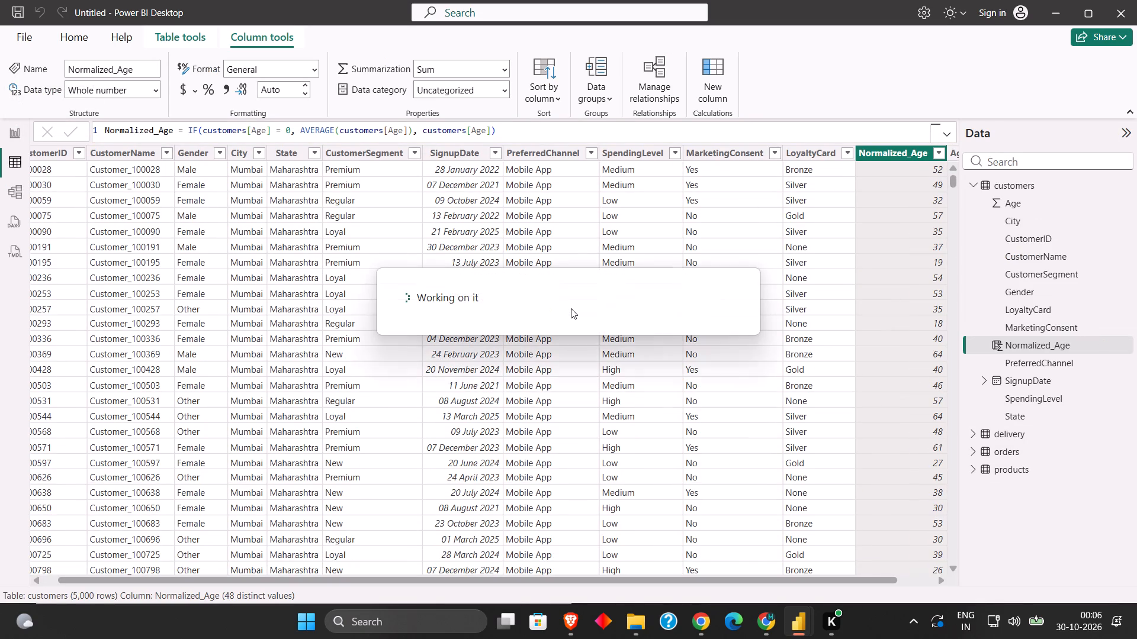
# Look through the reloaded customers table, examining its columns and rows for blank values.
pyautogui.moveTo(531, 580); pyautogui.dragTo(461, 580)
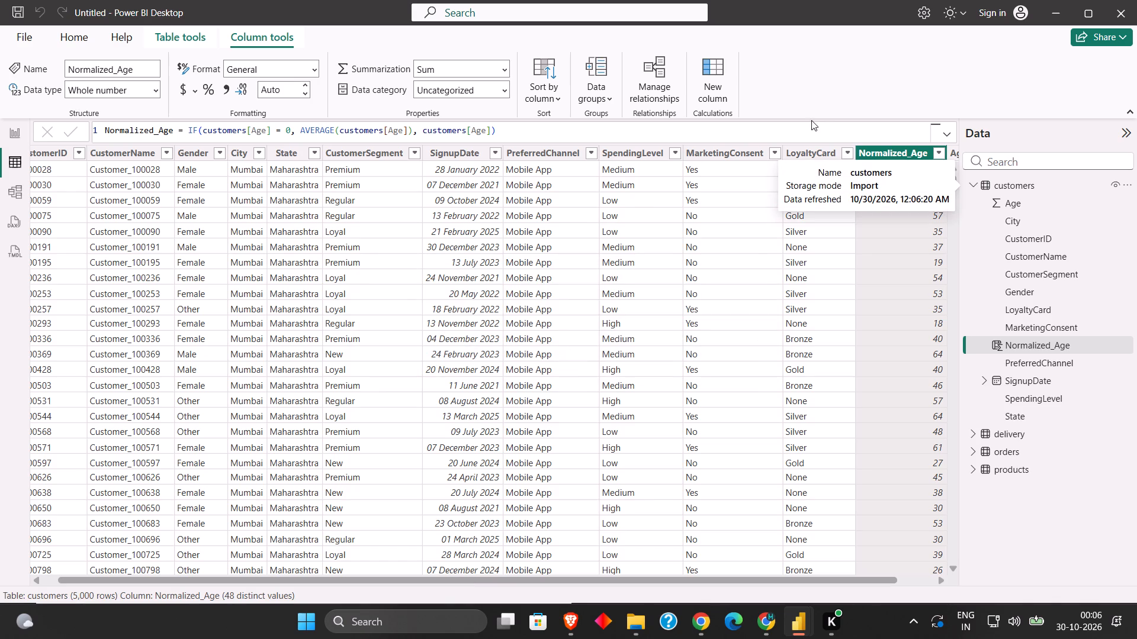
pyautogui.click(823, 101)
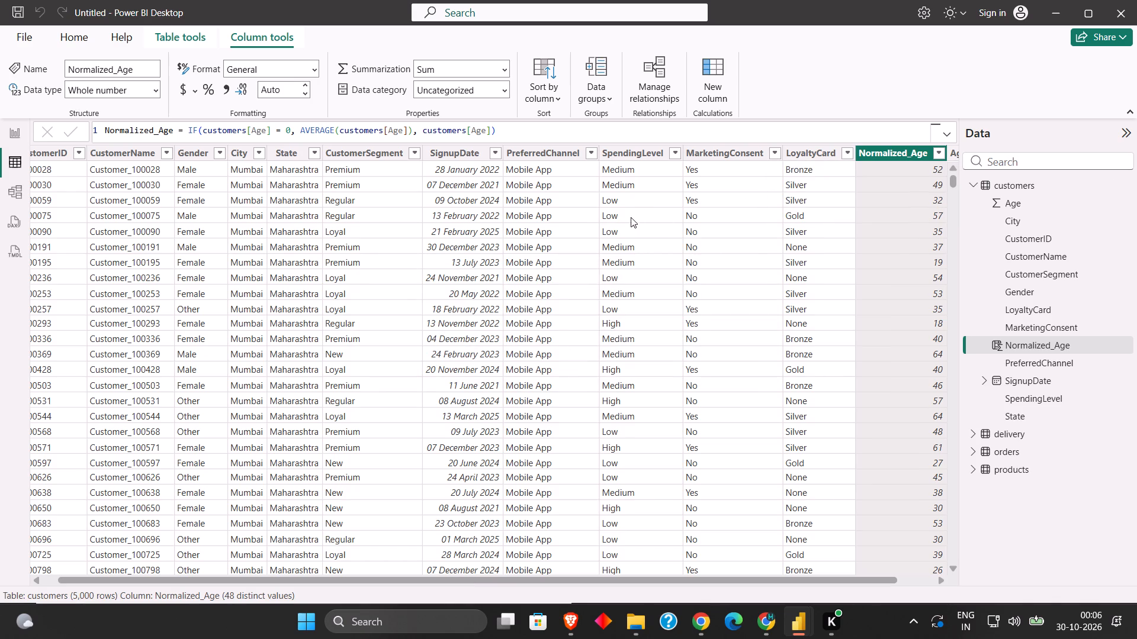
pyautogui.scroll(-3, 223, 349)
pyautogui.scroll(8, 231, 358)
pyautogui.scroll(2, 233, 416)
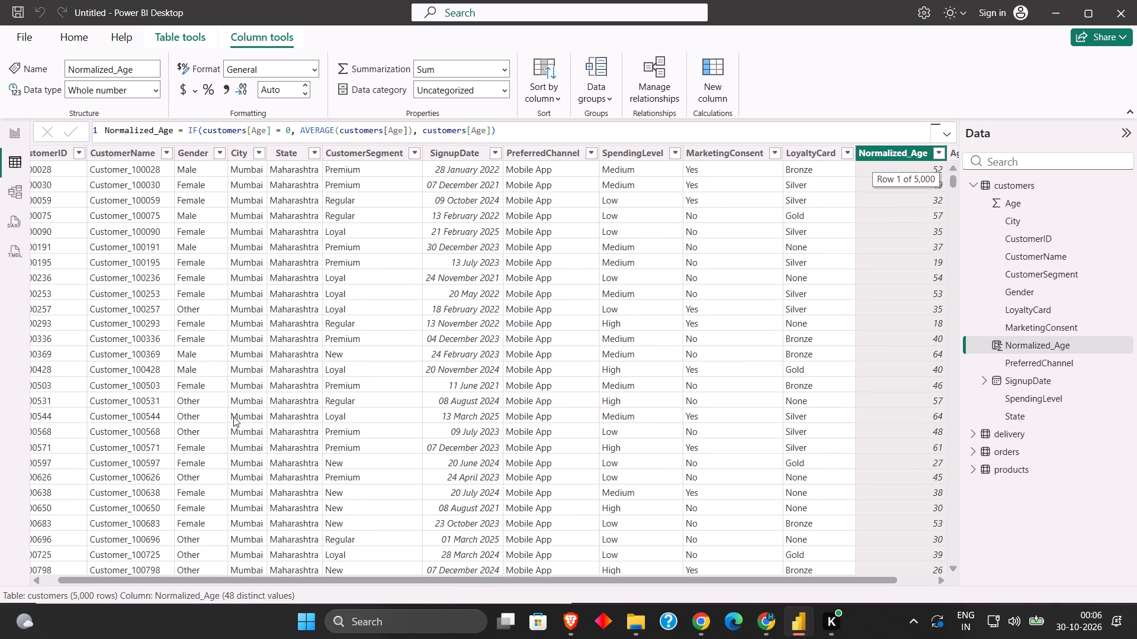
pyautogui.scroll(2, 233, 417)
pyautogui.moveTo(262, 583); pyautogui.dragTo(200, 581)
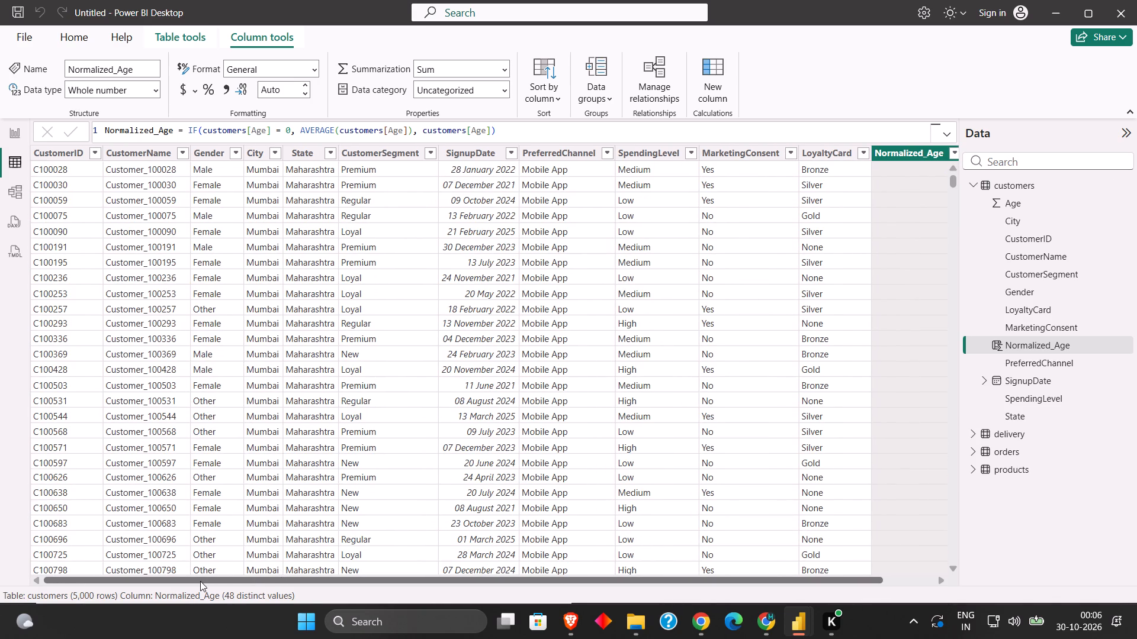
pyautogui.moveTo(200, 581); pyautogui.dragTo(227, 577)
pyautogui.scroll(-12, 235, 514)
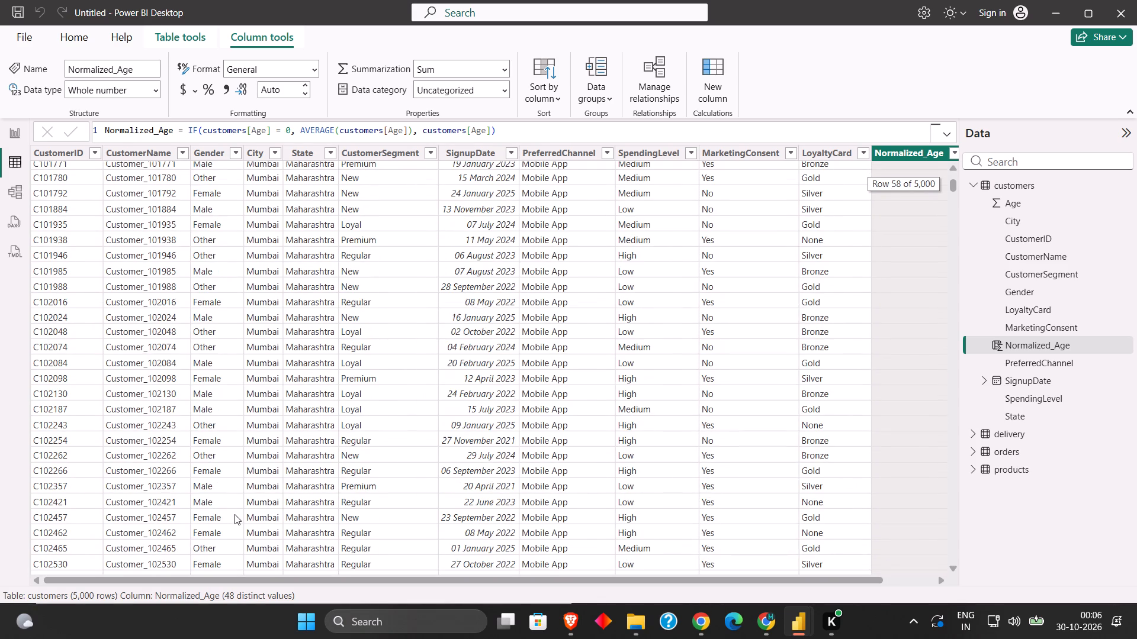
pyautogui.scroll(-17, 235, 514)
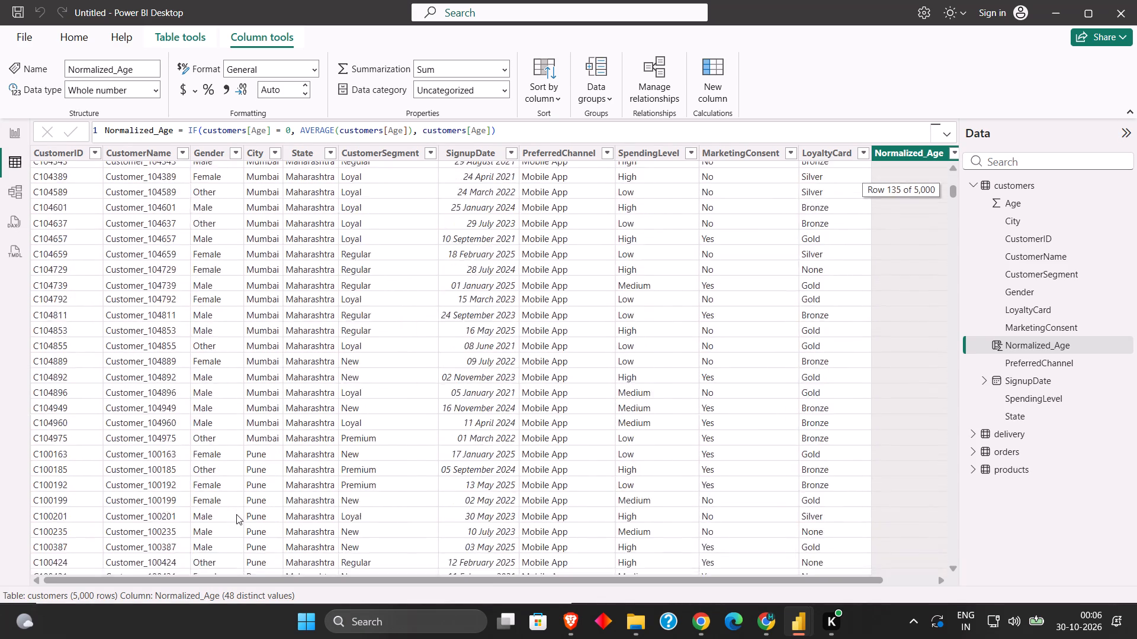
pyautogui.scroll(-16, 236, 514)
pyautogui.scroll(2, 238, 511)
pyautogui.scroll(-7, 239, 511)
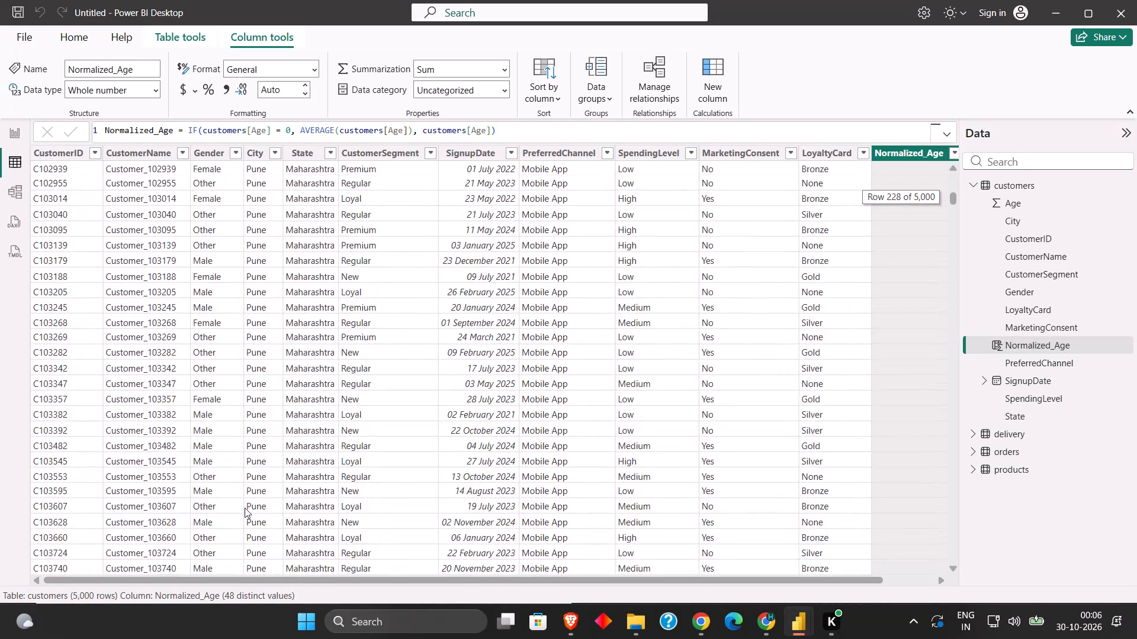
pyautogui.scroll(-14, 245, 508)
pyautogui.scroll(2, 246, 508)
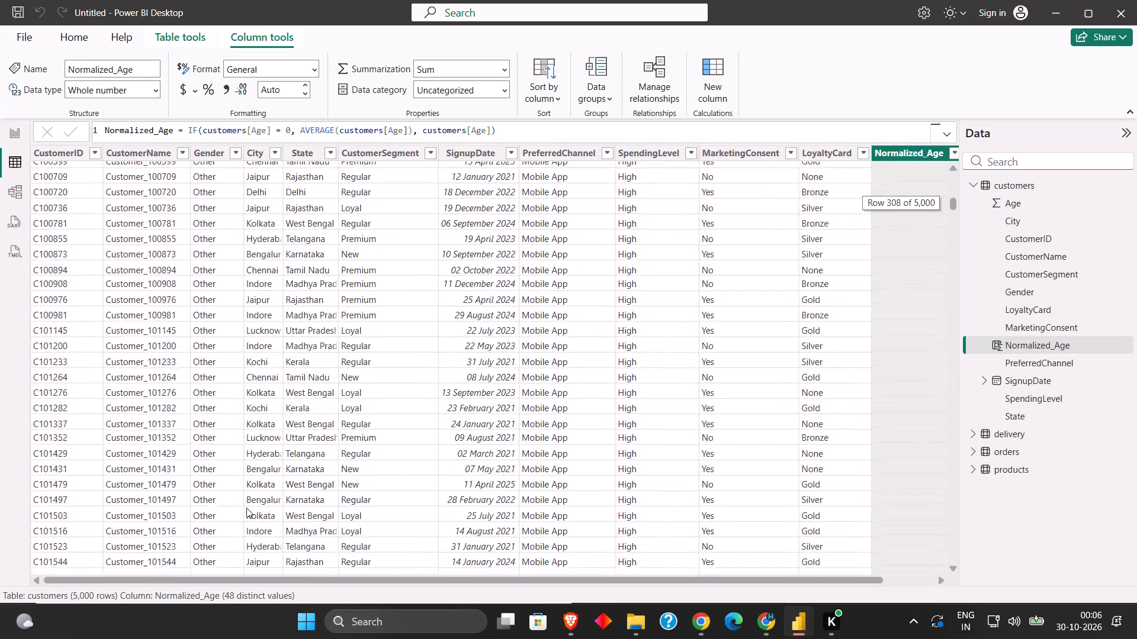
pyautogui.scroll(4, 246, 508)
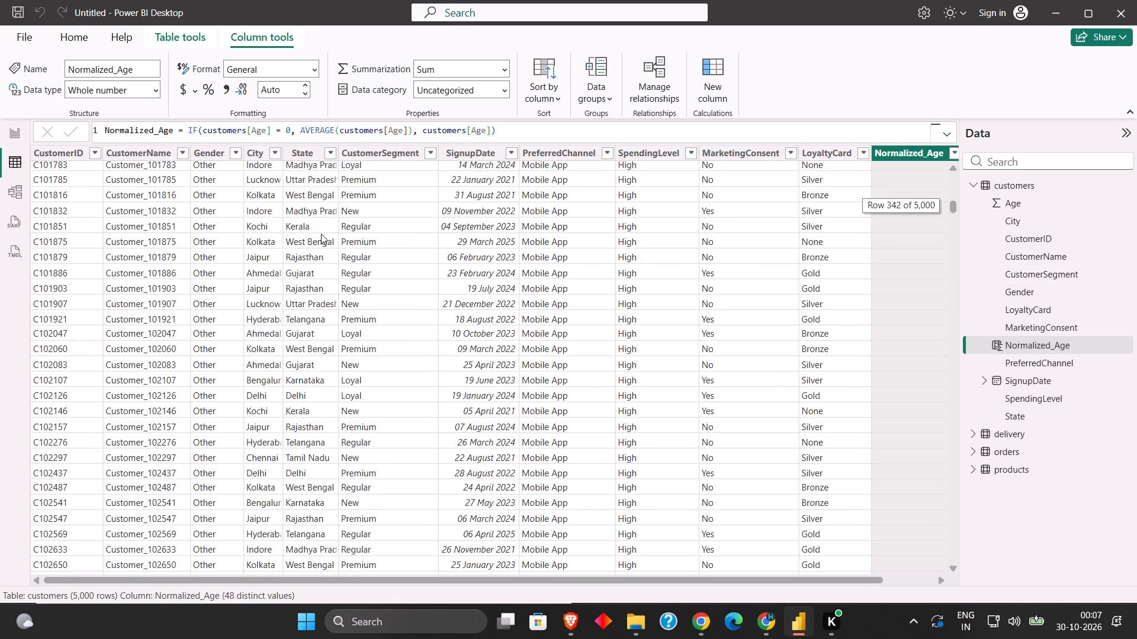
pyautogui.scroll(11, 321, 234)
pyautogui.rightClick(256, 149)
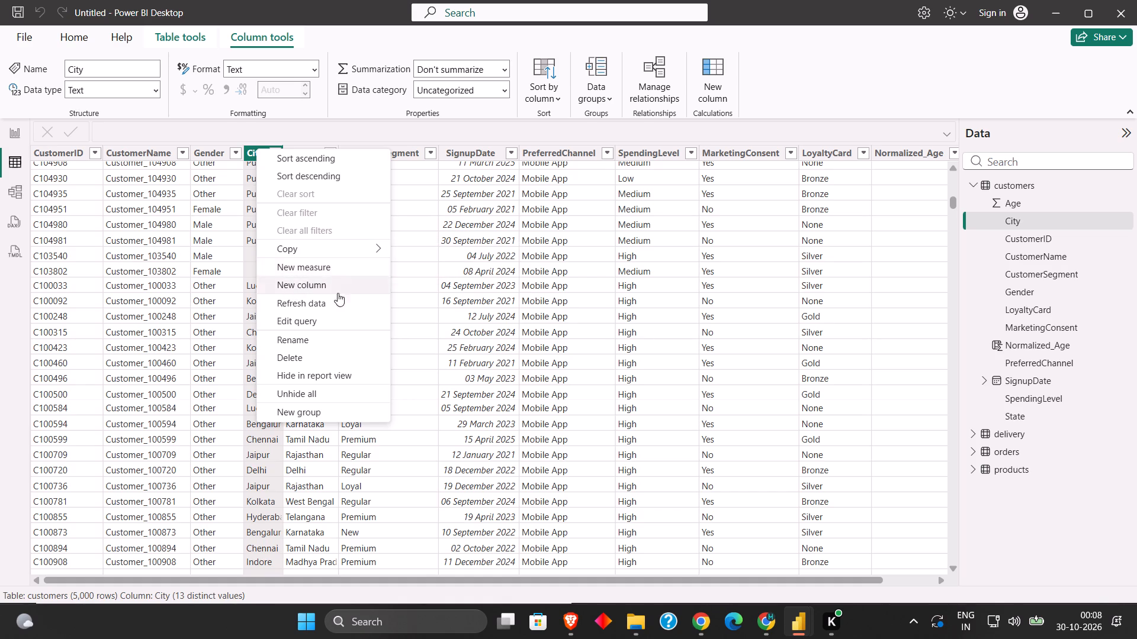
pyautogui.click(243, 352)
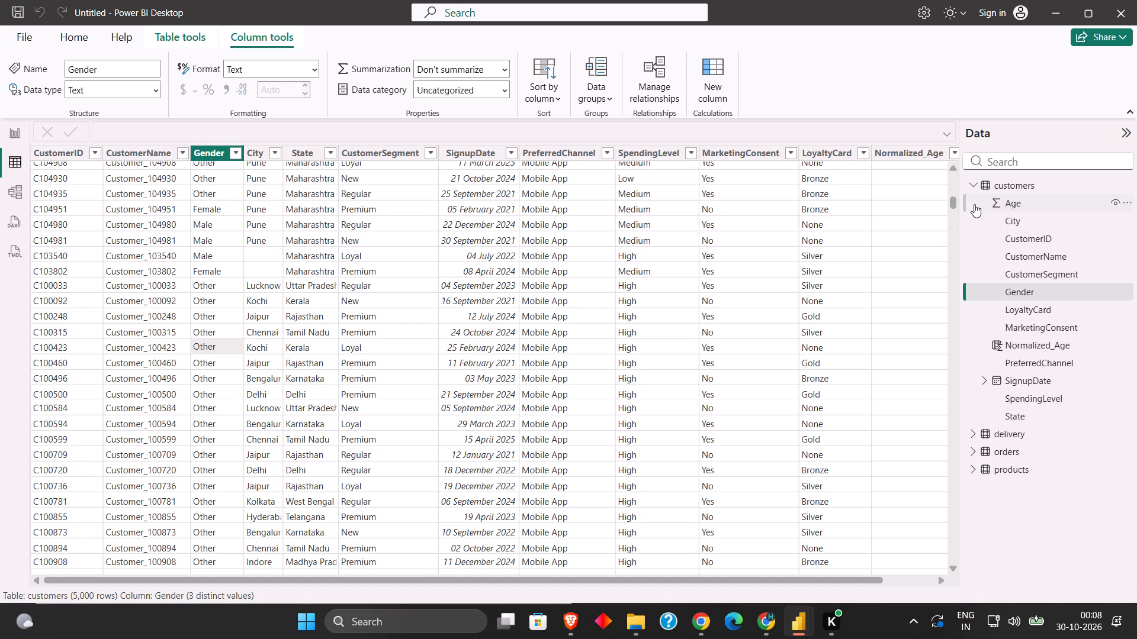
# Open the customers query in the Power Query Editor and examine its rows for null ages and blank cities.
pyautogui.rightClick(1000, 194)
pyautogui.click(1008, 188)
pyautogui.rightClick(1008, 186)
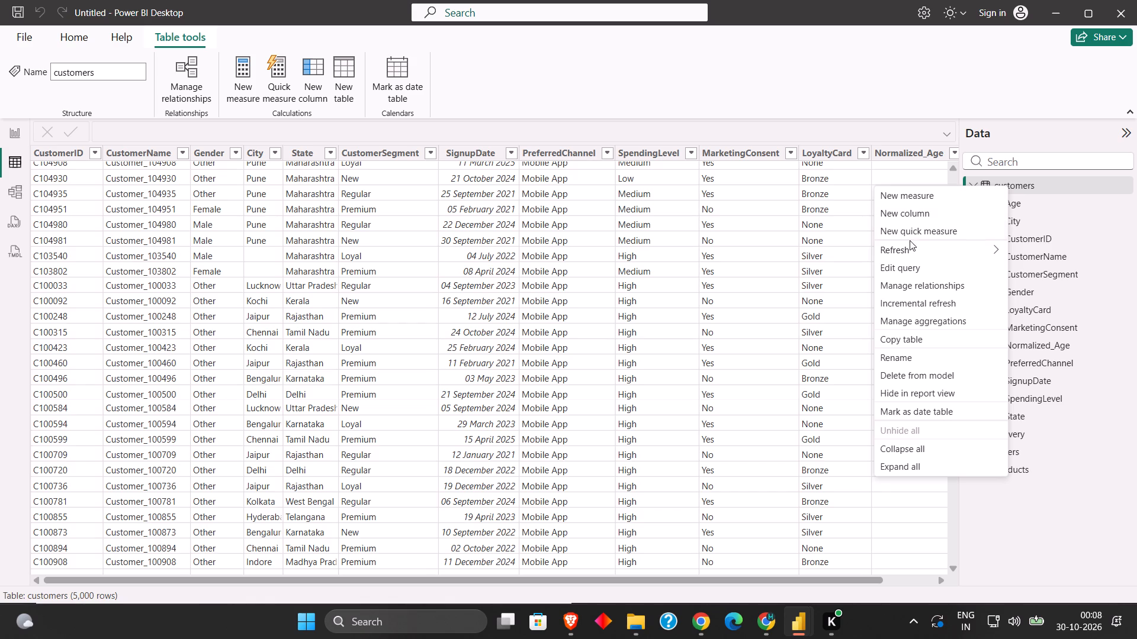
pyautogui.click(909, 265)
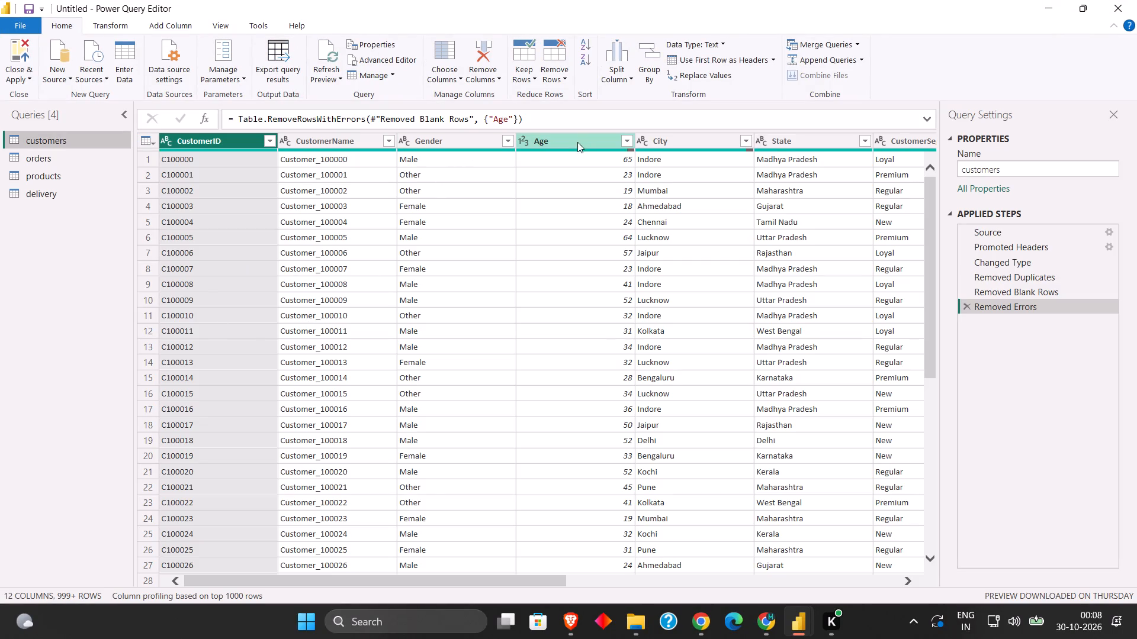
pyautogui.scroll(-3, 419, 157)
pyautogui.scroll(-4, 449, 208)
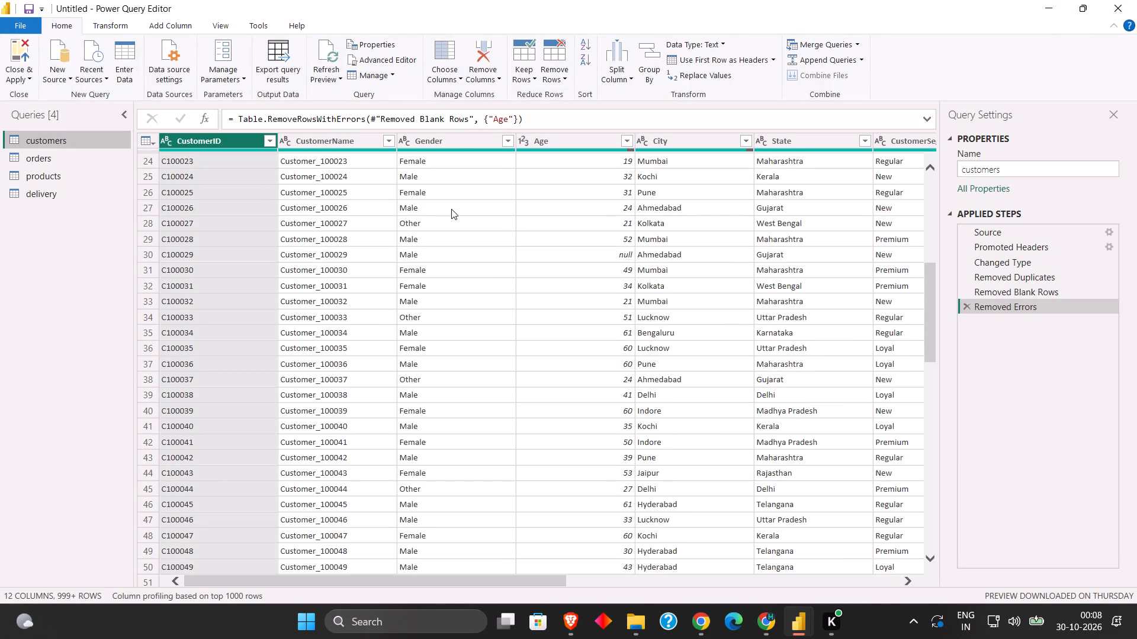
pyautogui.scroll(-5, 745, 212)
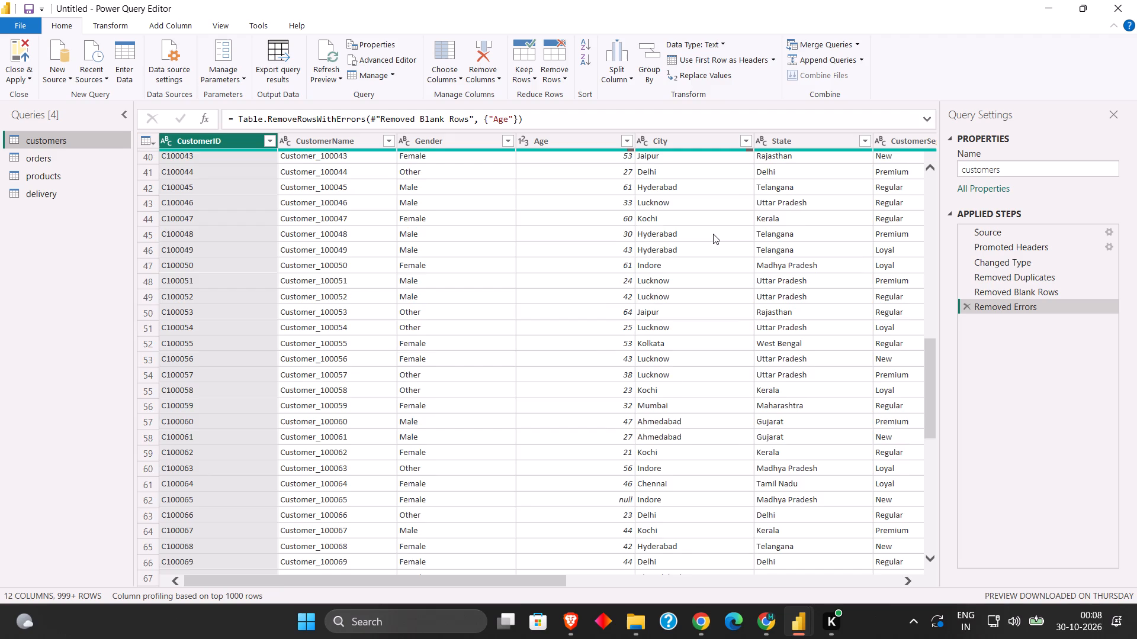
pyautogui.scroll(-16, 713, 234)
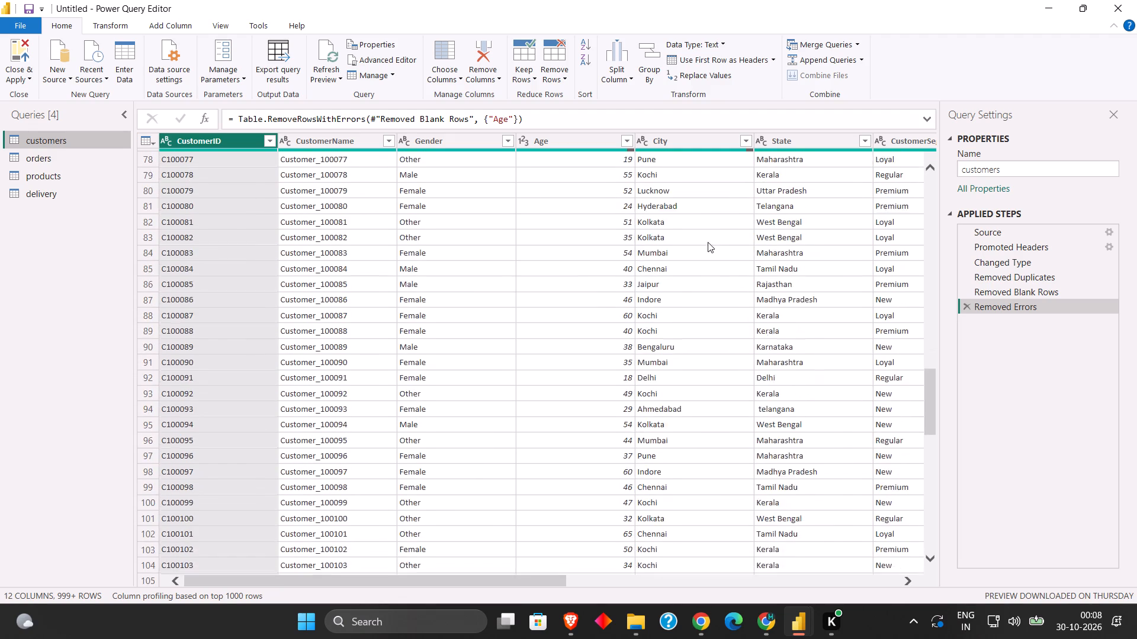
# Replace null values in the customers City column with an empty value.
pyautogui.scroll(-4, 708, 242)
pyautogui.scroll(3, 708, 242)
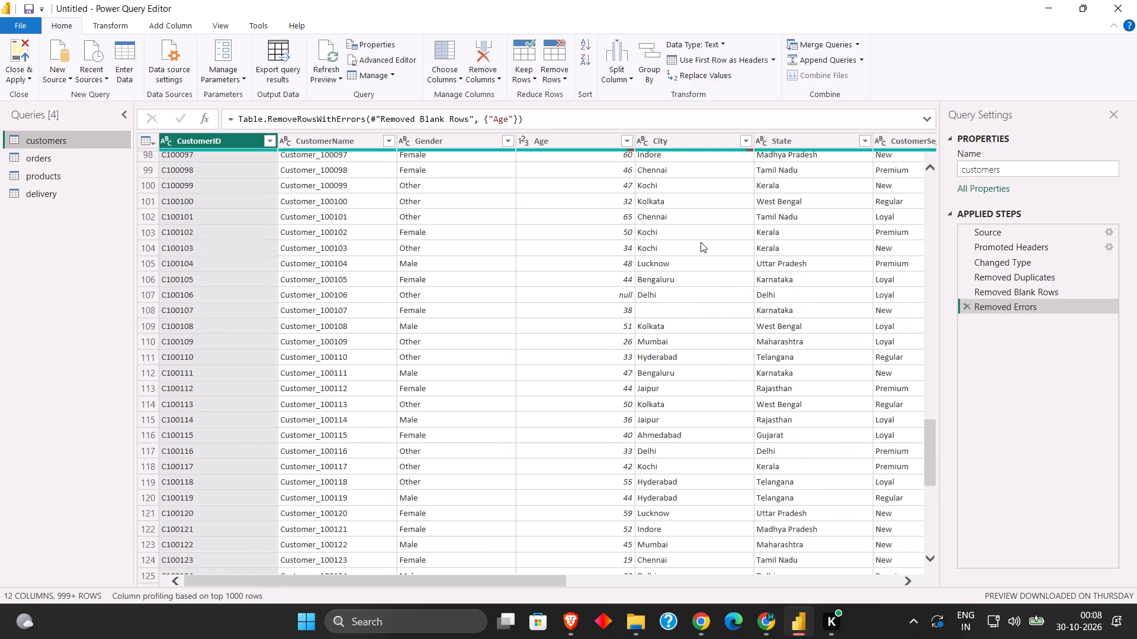
pyautogui.rightClick(676, 141)
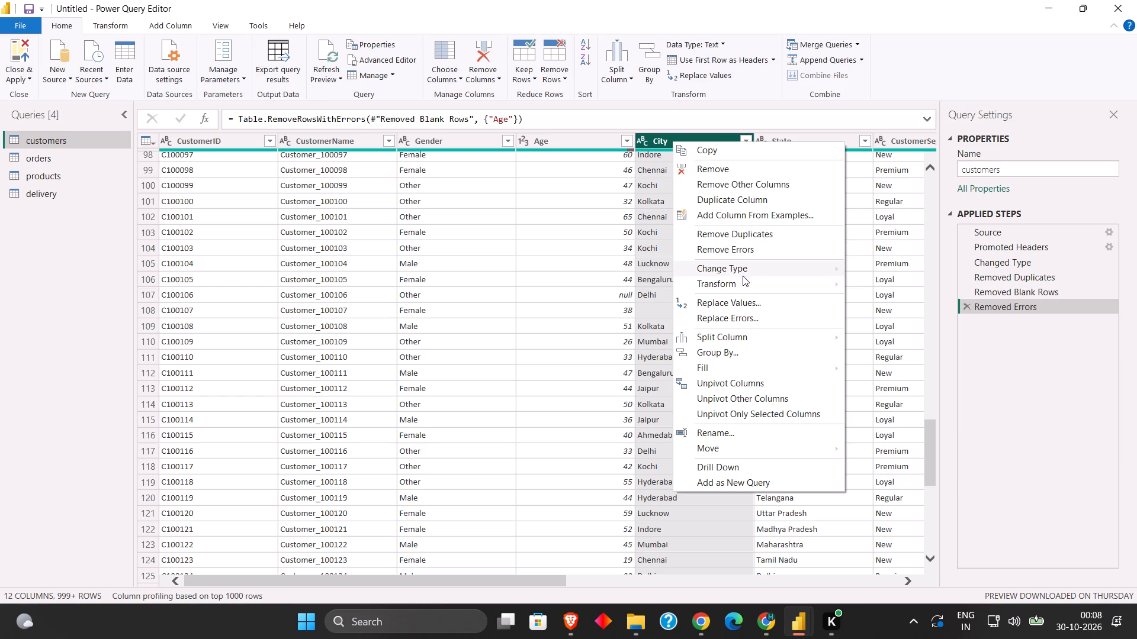
pyautogui.click(737, 304)
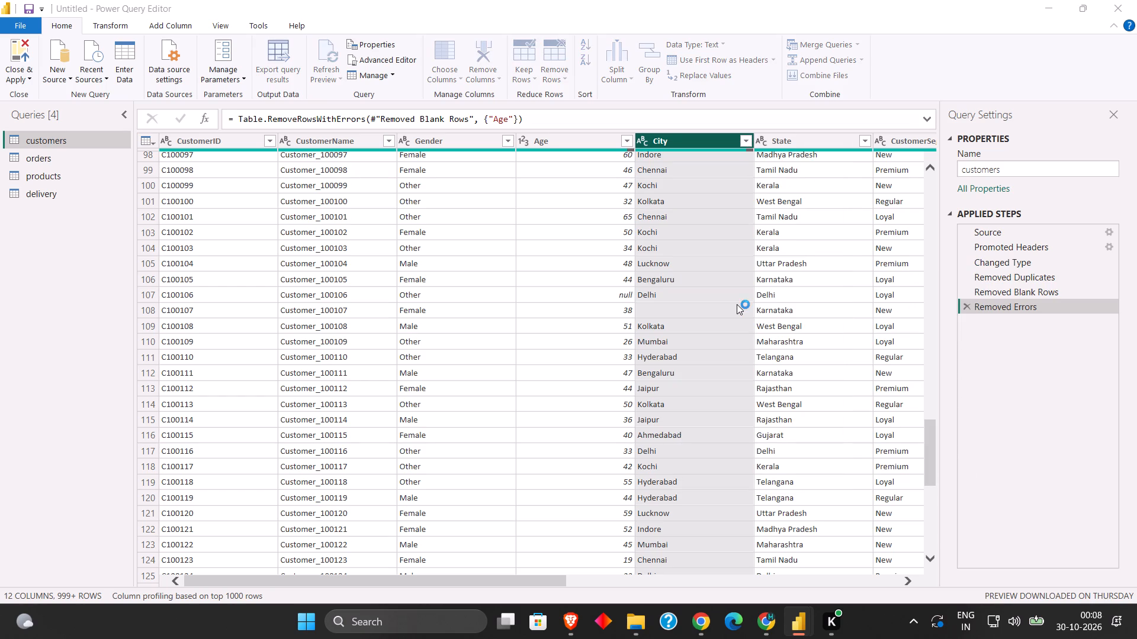
pyautogui.click(454, 283)
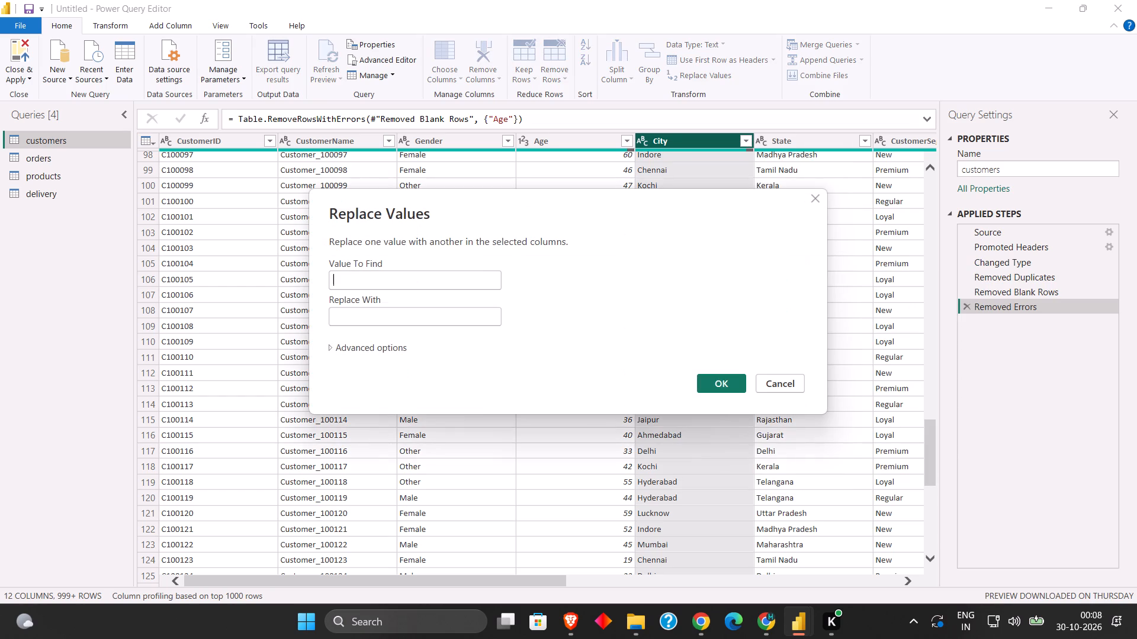
pyautogui.write('null')
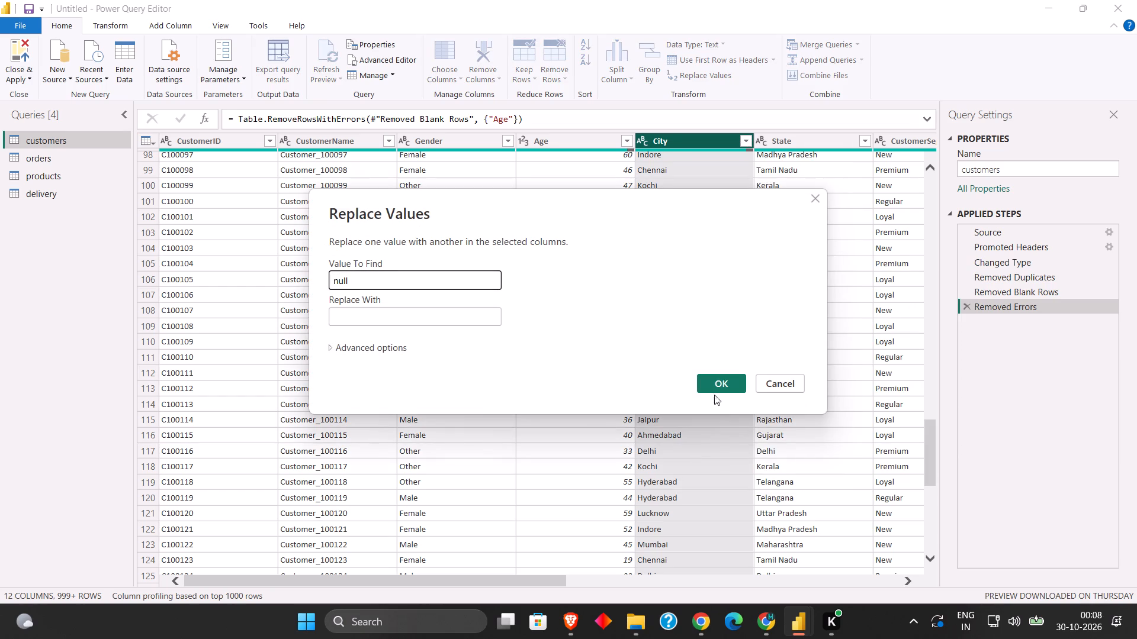
pyautogui.click(724, 380)
# Remove blank rows from the customers query with the City column selected.
pyautogui.scroll(-4, 715, 375)
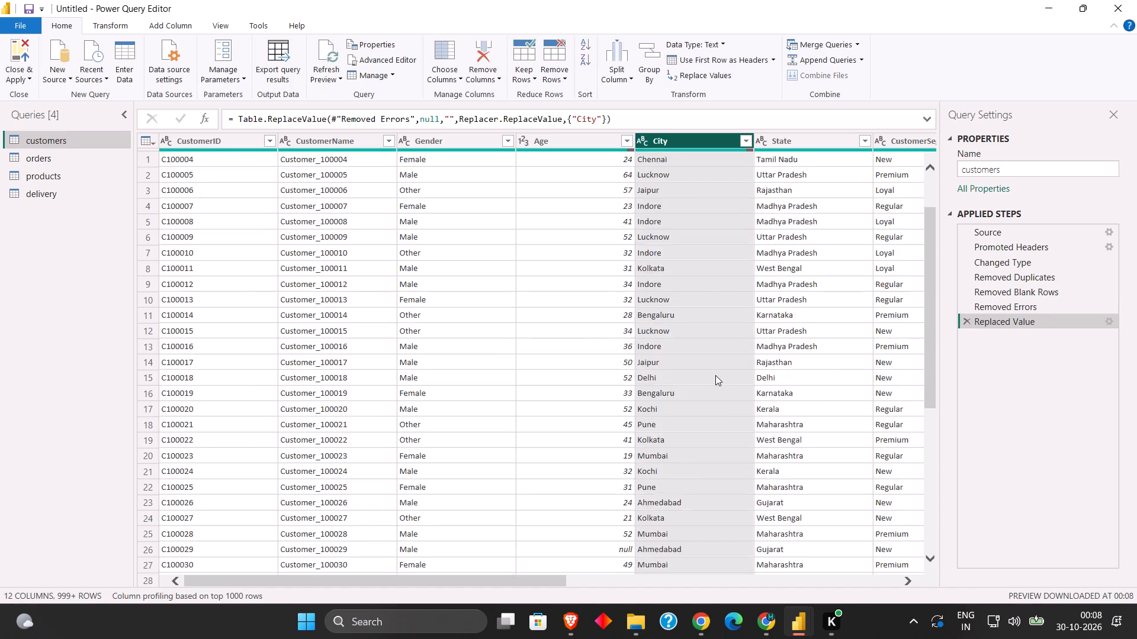
pyautogui.scroll(-20, 715, 375)
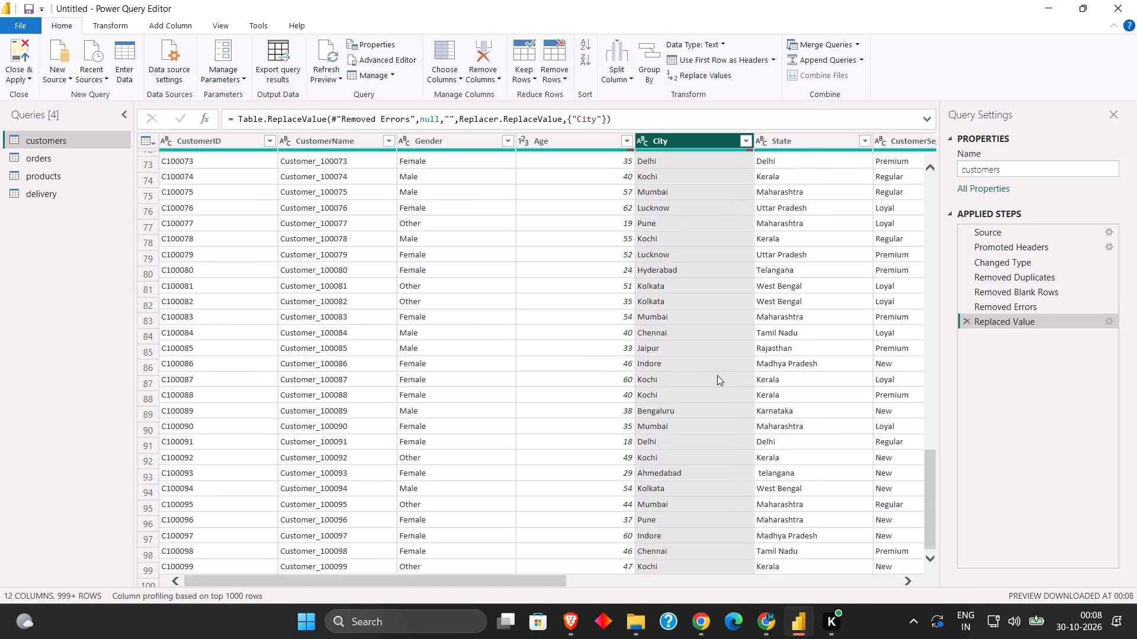
pyautogui.scroll(-4, 717, 375)
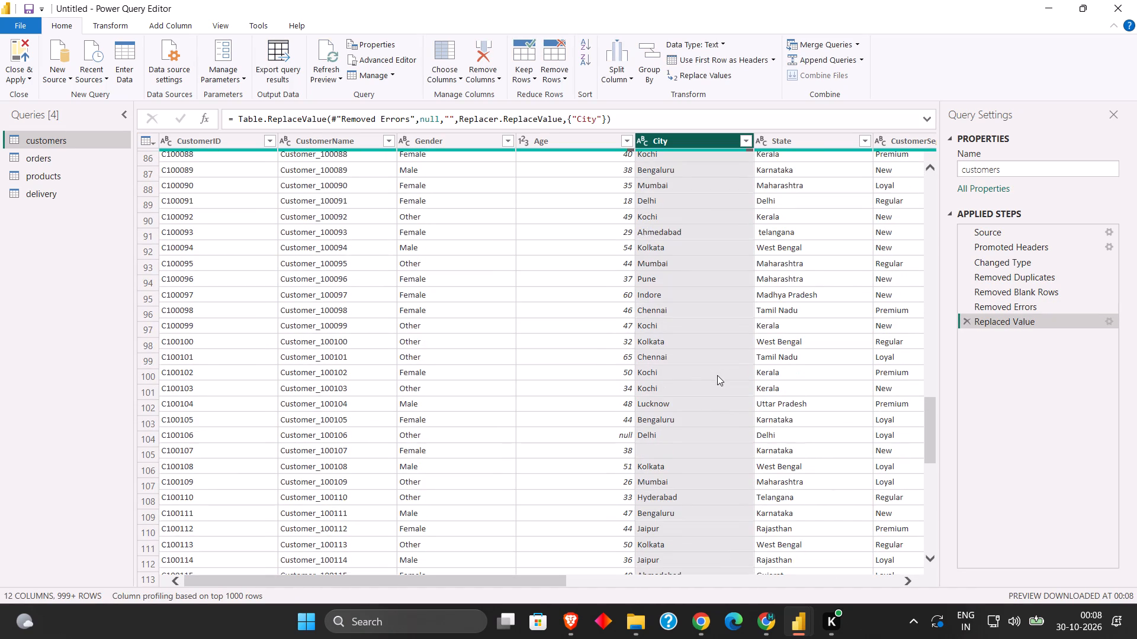
pyautogui.rightClick(702, 137)
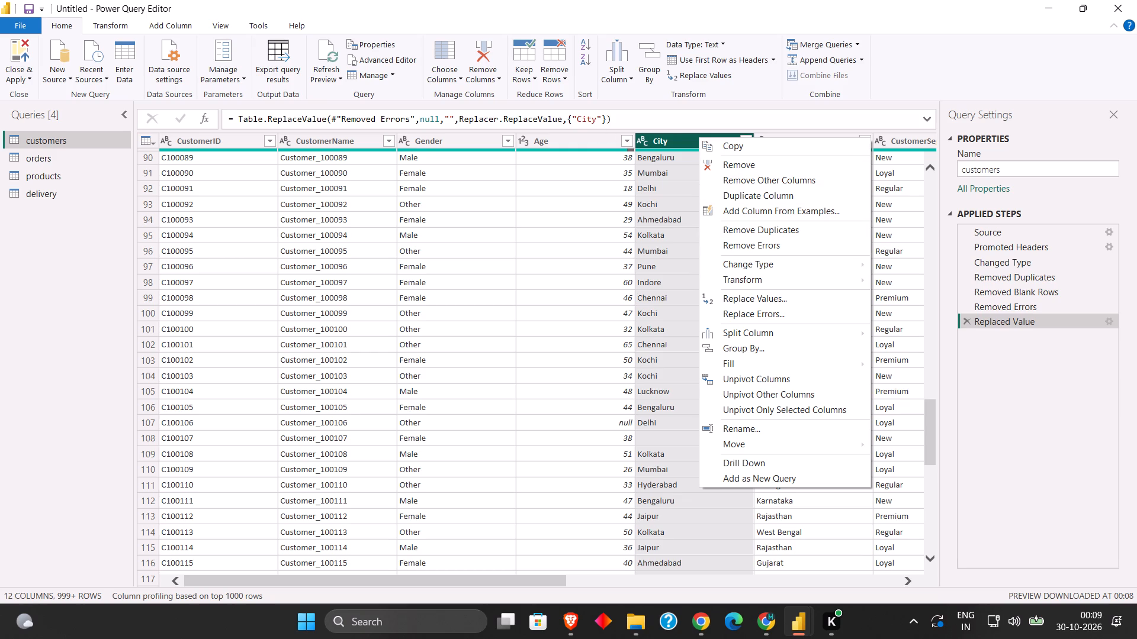
pyautogui.click(657, 140)
pyautogui.click(548, 67)
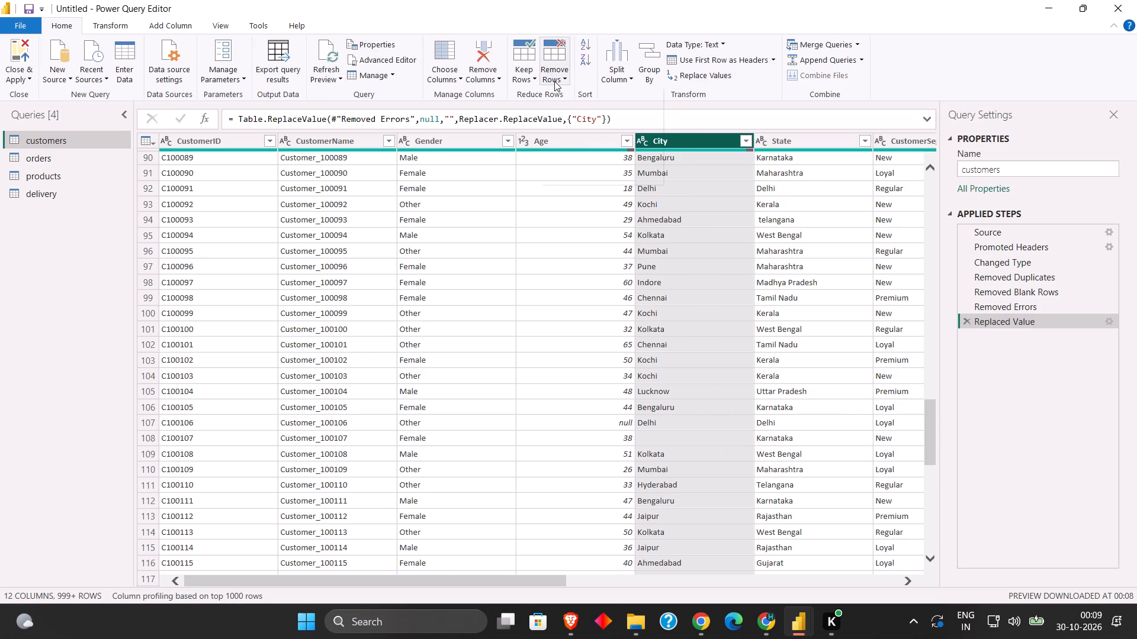
pyautogui.click(580, 156)
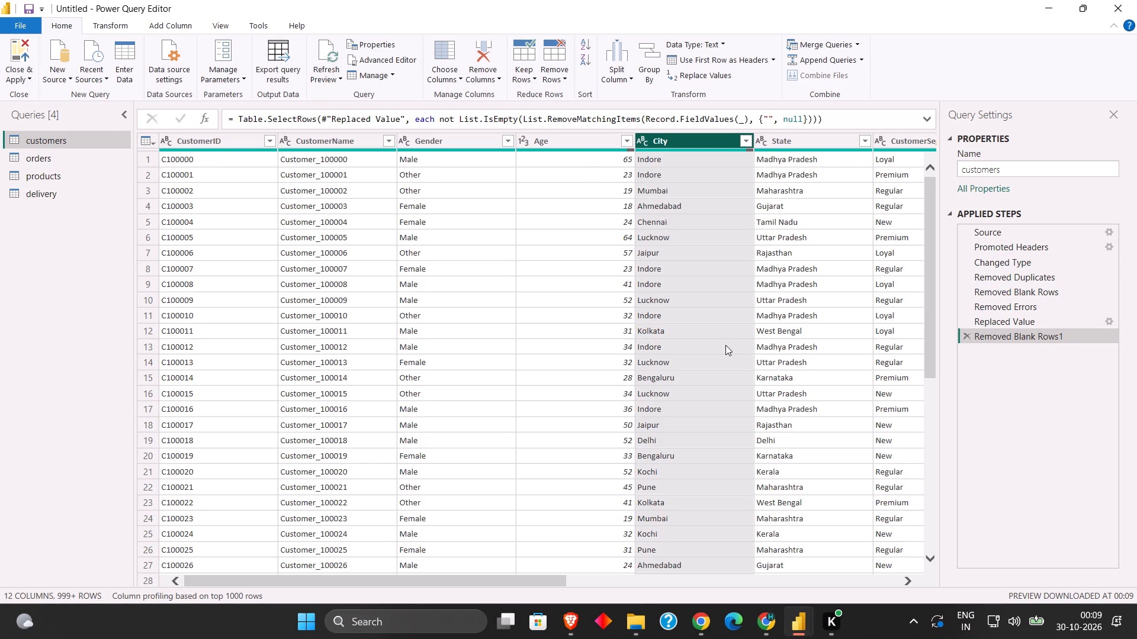
# Replace null values in the customers Age column with 0.
pyautogui.scroll(-20, 725, 345)
pyautogui.scroll(-5, 725, 345)
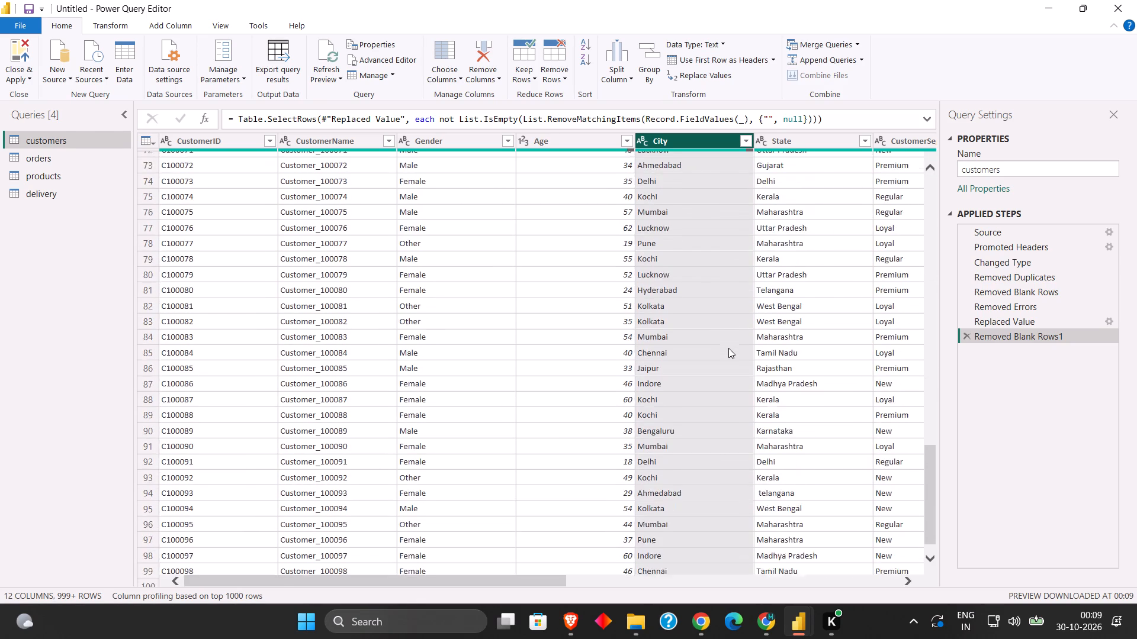
pyautogui.scroll(-20, 728, 348)
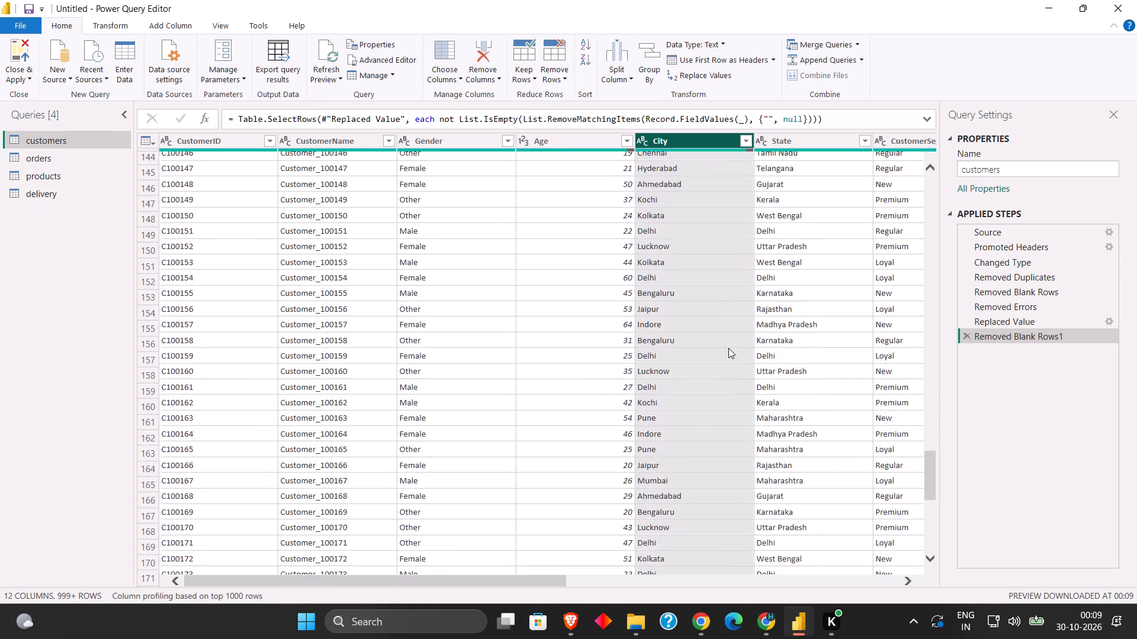
pyautogui.scroll(-9, 728, 348)
pyautogui.click(579, 143)
pyautogui.rightClick(579, 143)
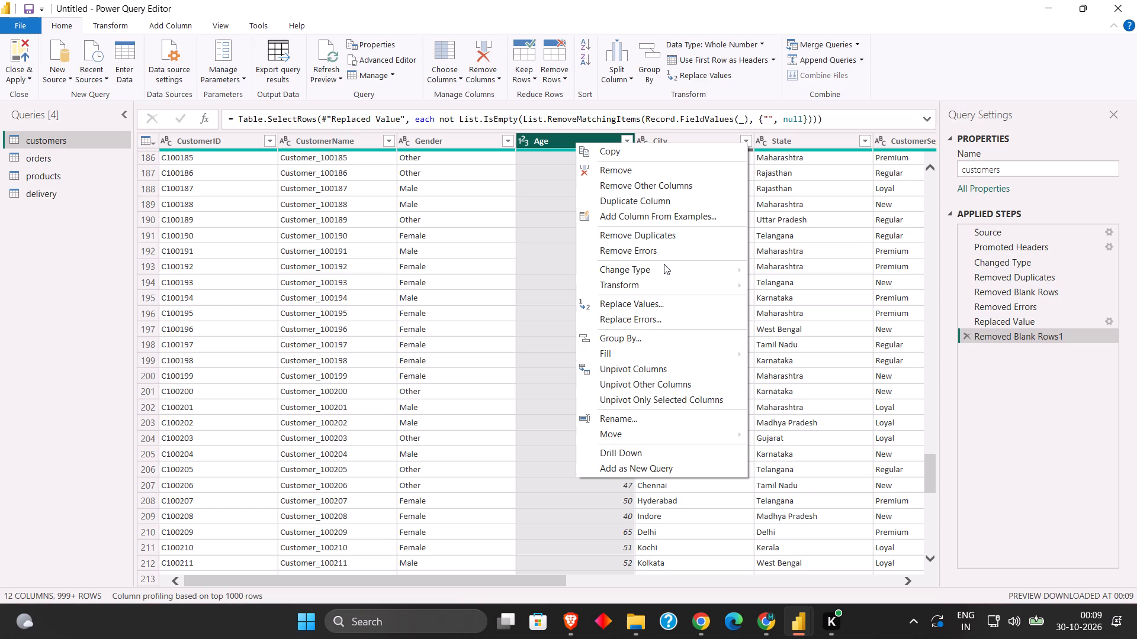
pyautogui.click(660, 302)
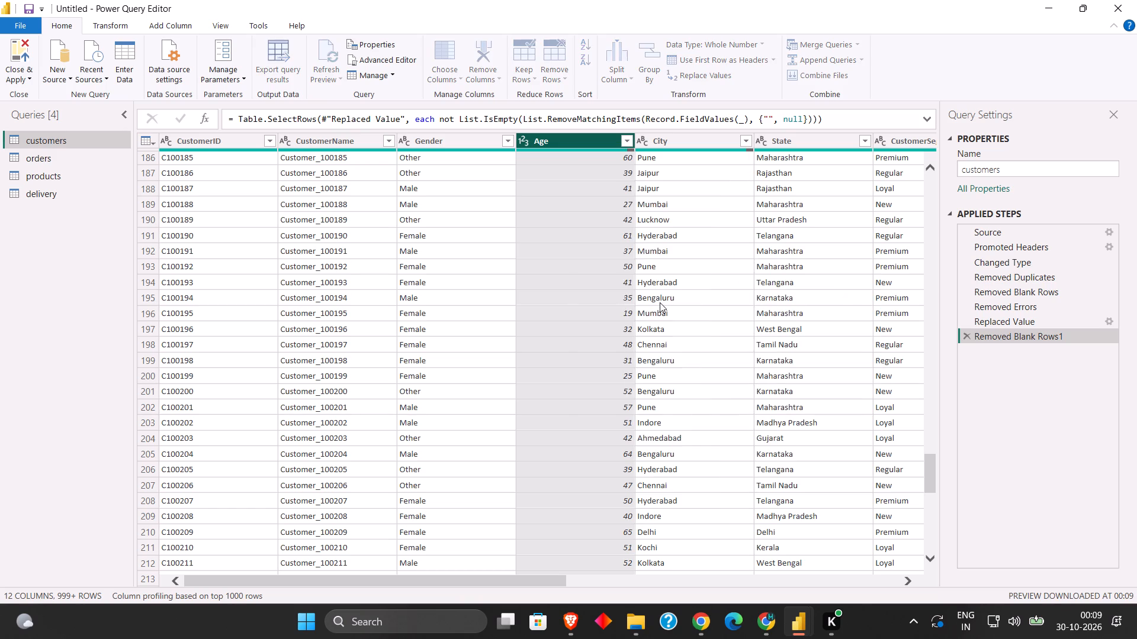
pyautogui.click(404, 288)
pyautogui.write('null')
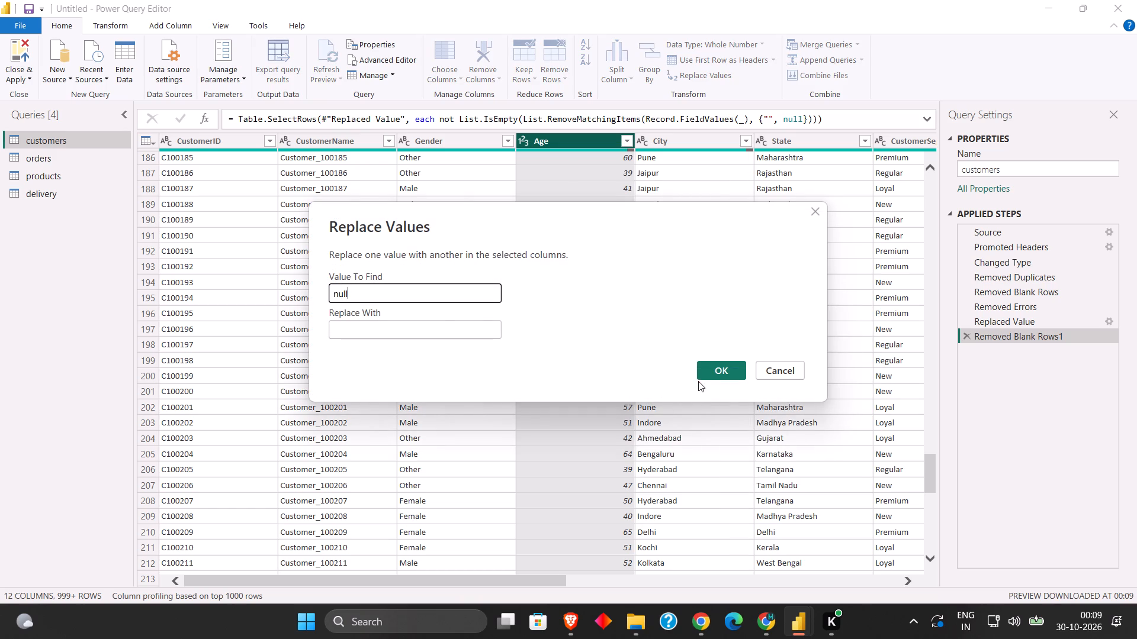
pyautogui.click(723, 365)
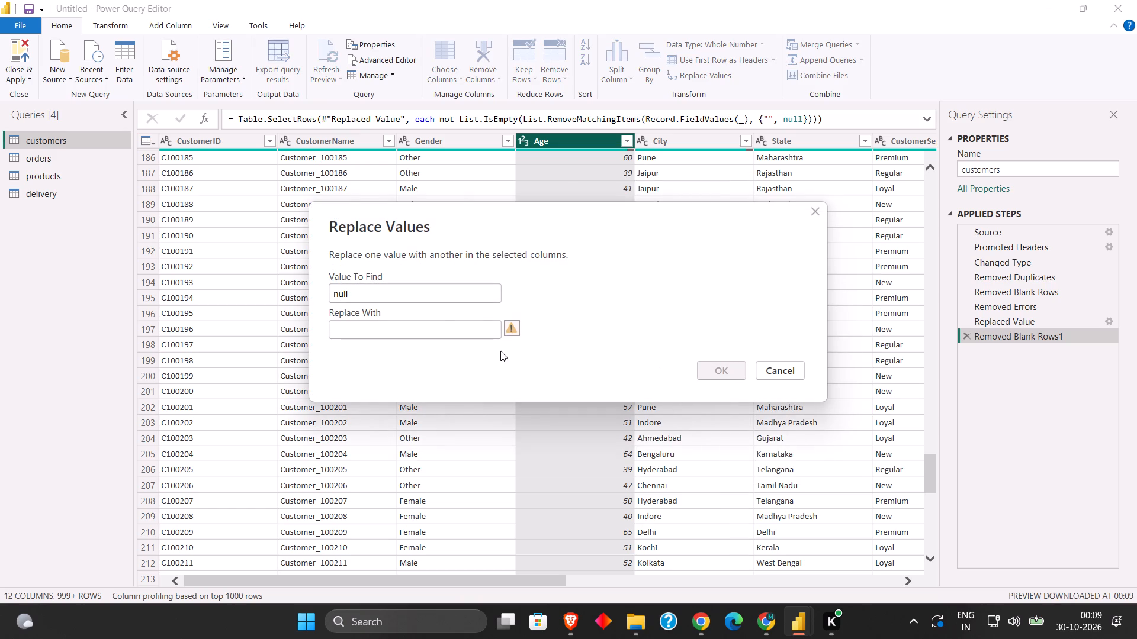
pyautogui.click(462, 335)
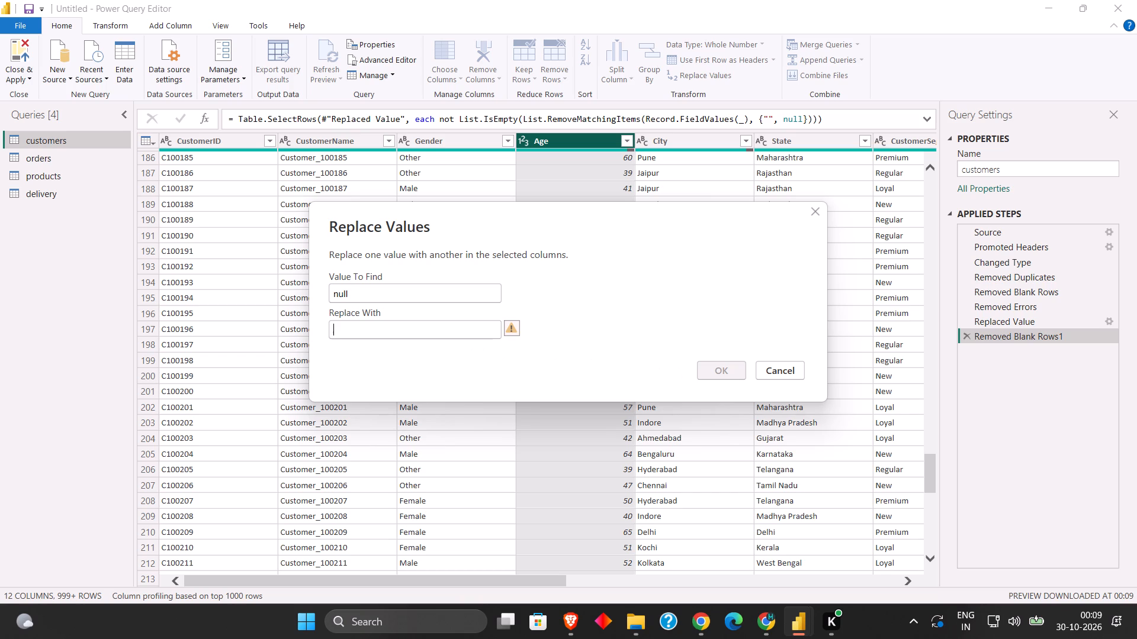
pyautogui.click(461, 335)
pyautogui.click(508, 330)
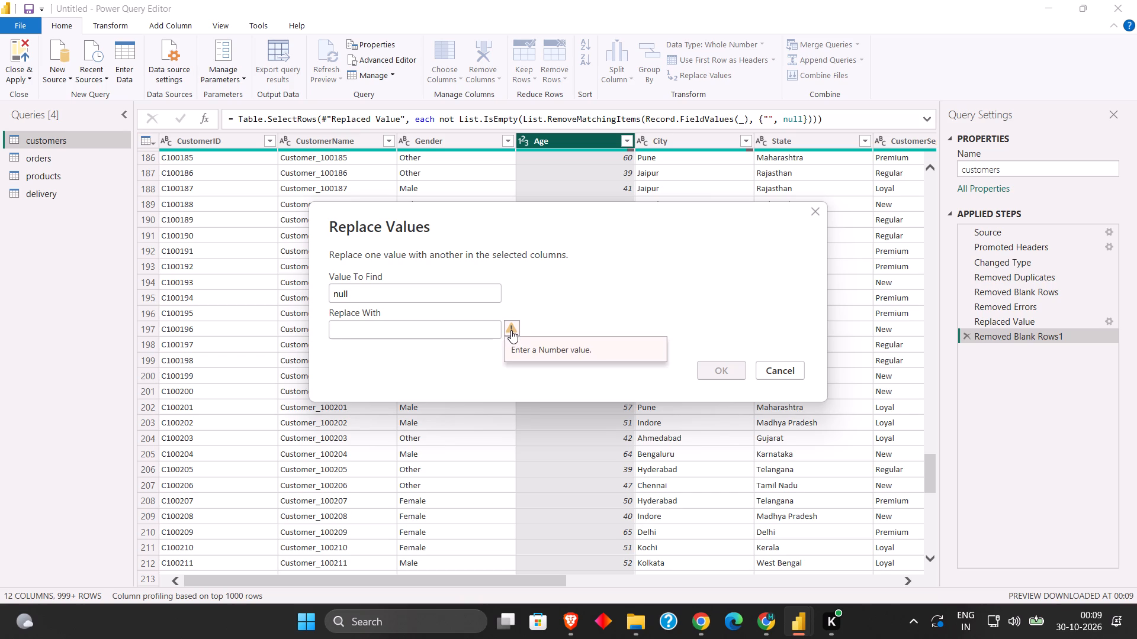
pyautogui.click(511, 330)
pyautogui.click(470, 332)
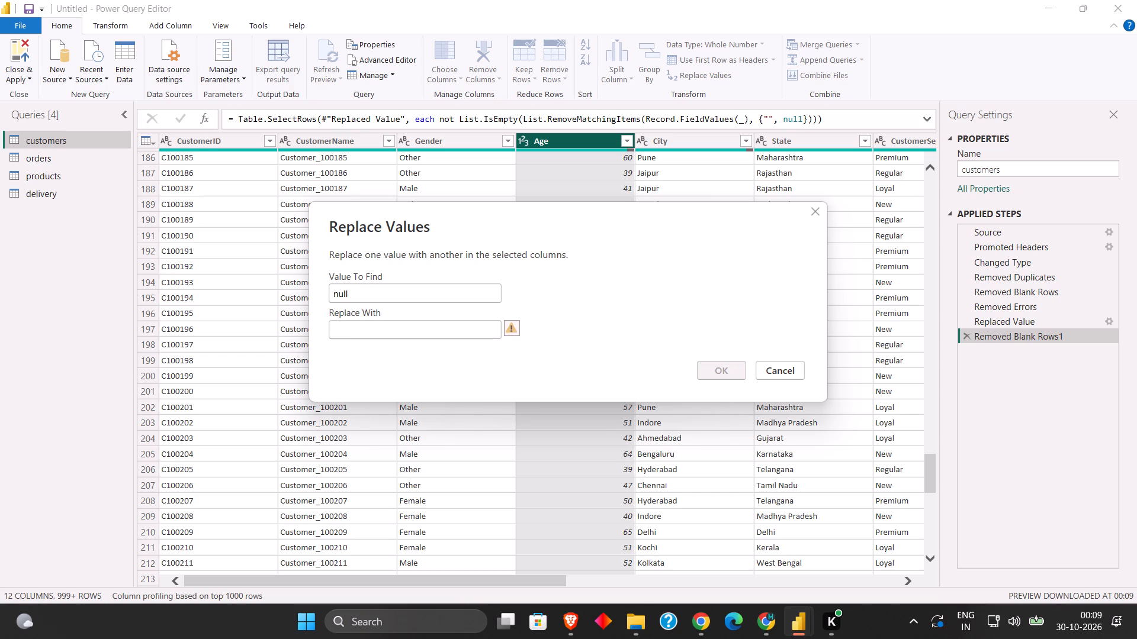
pyautogui.press('0')
pyautogui.click(711, 367)
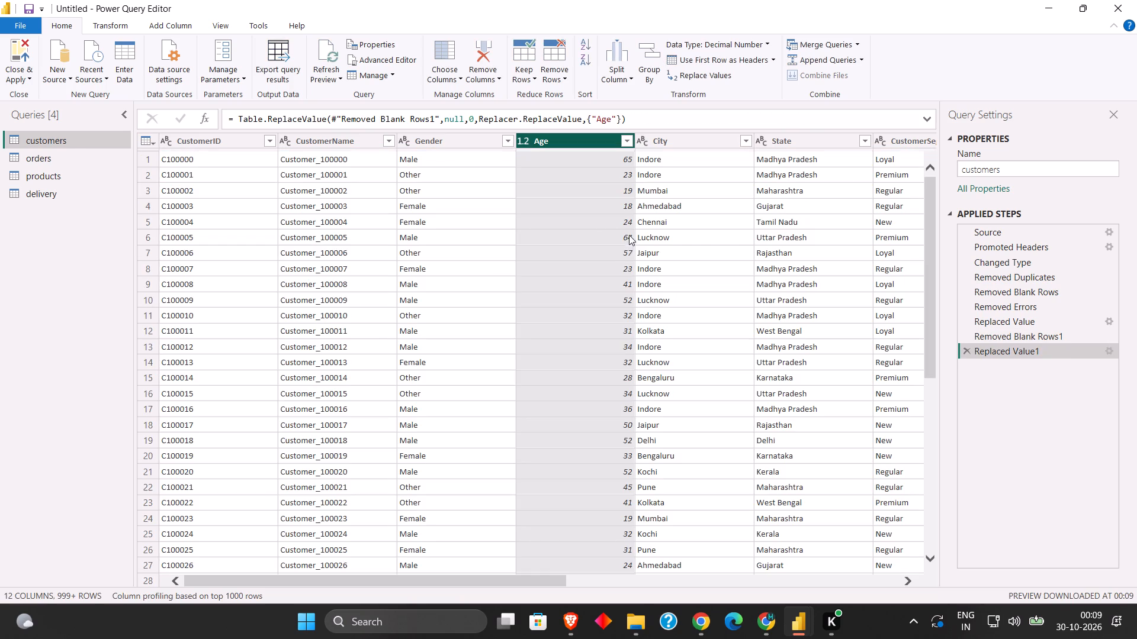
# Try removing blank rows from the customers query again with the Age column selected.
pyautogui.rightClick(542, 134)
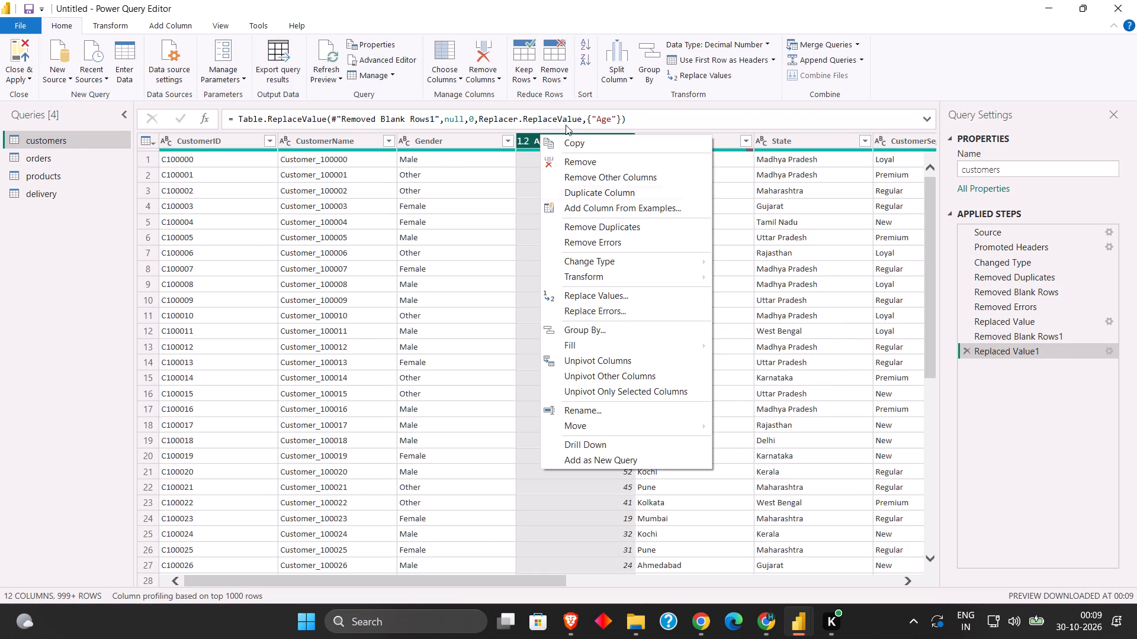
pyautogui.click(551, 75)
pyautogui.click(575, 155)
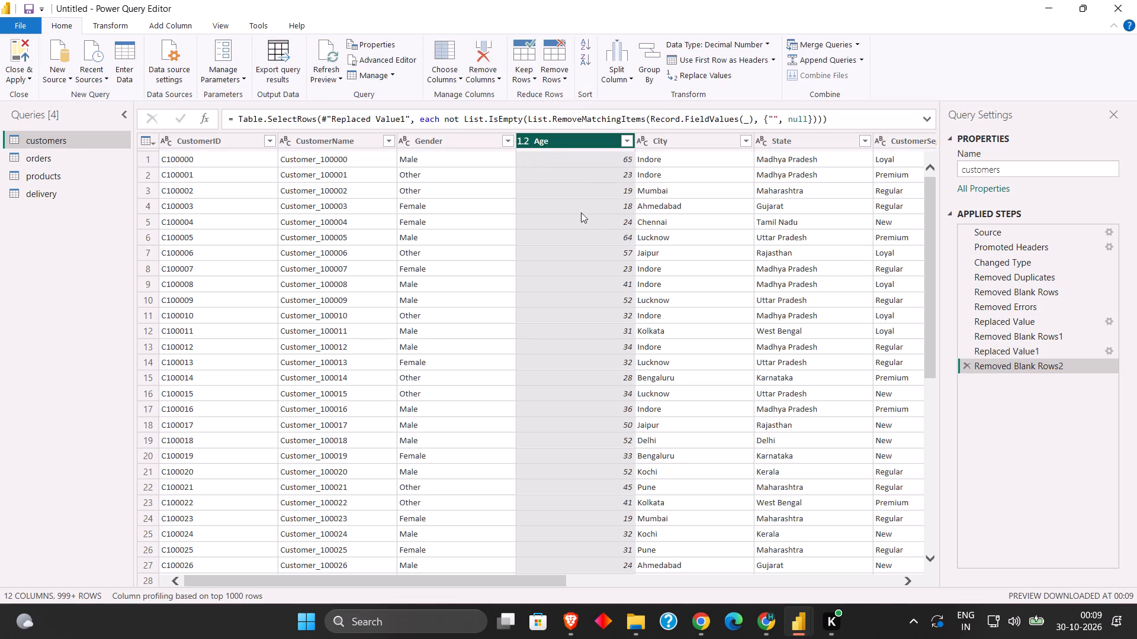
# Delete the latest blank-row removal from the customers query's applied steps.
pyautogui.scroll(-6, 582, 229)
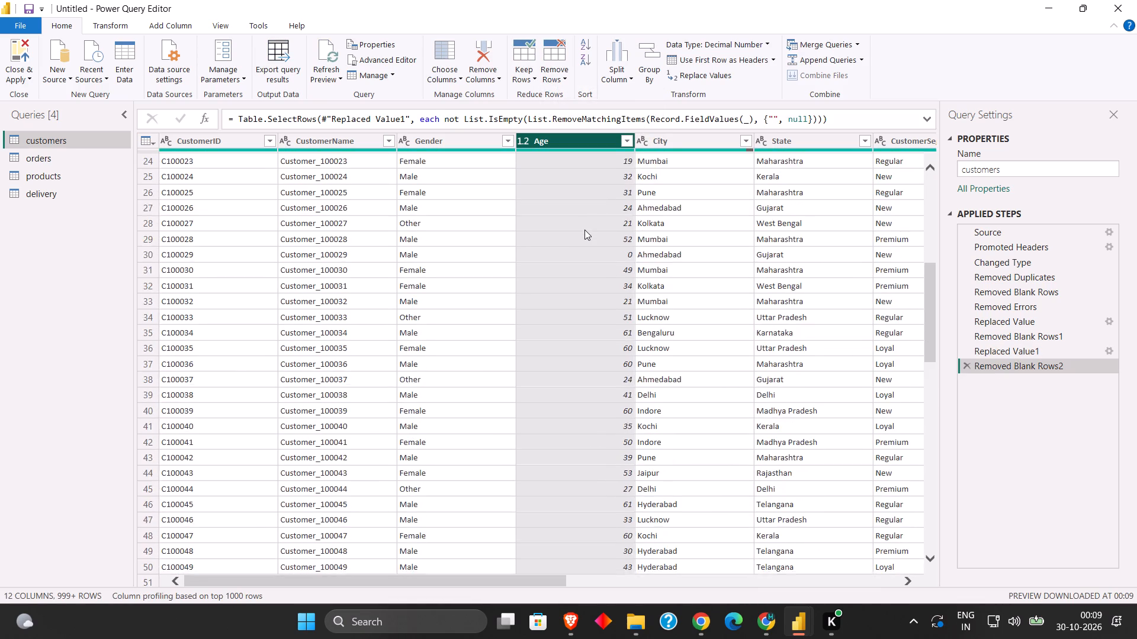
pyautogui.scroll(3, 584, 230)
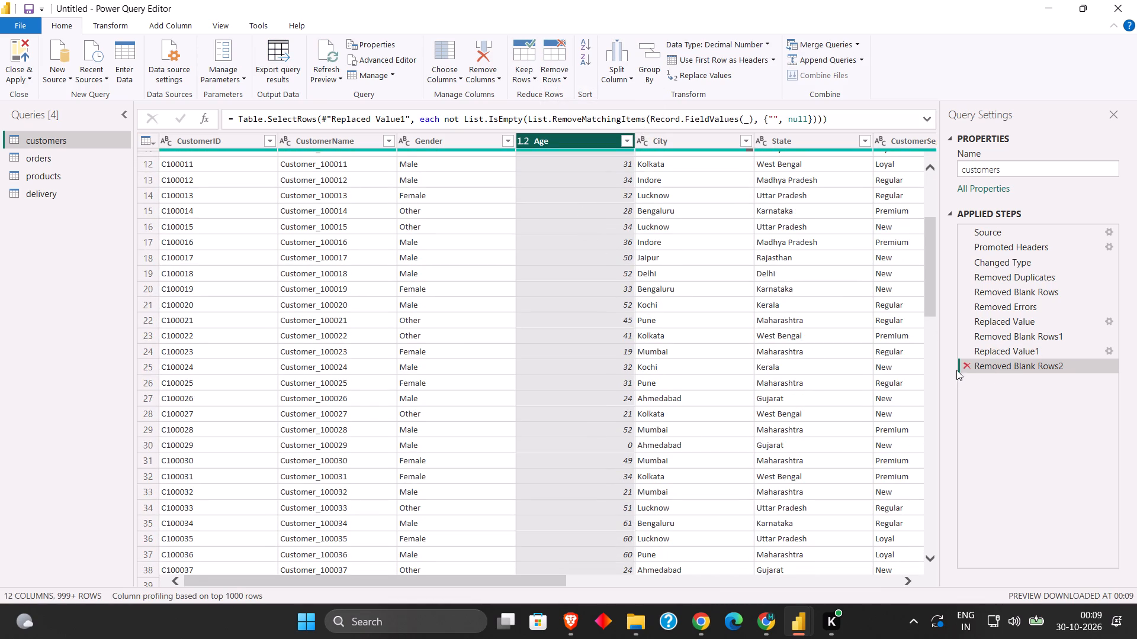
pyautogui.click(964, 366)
# Examine the customers rows to check the replaced null values in the Age column.
pyautogui.scroll(-8, 585, 412)
pyautogui.scroll(13, 587, 410)
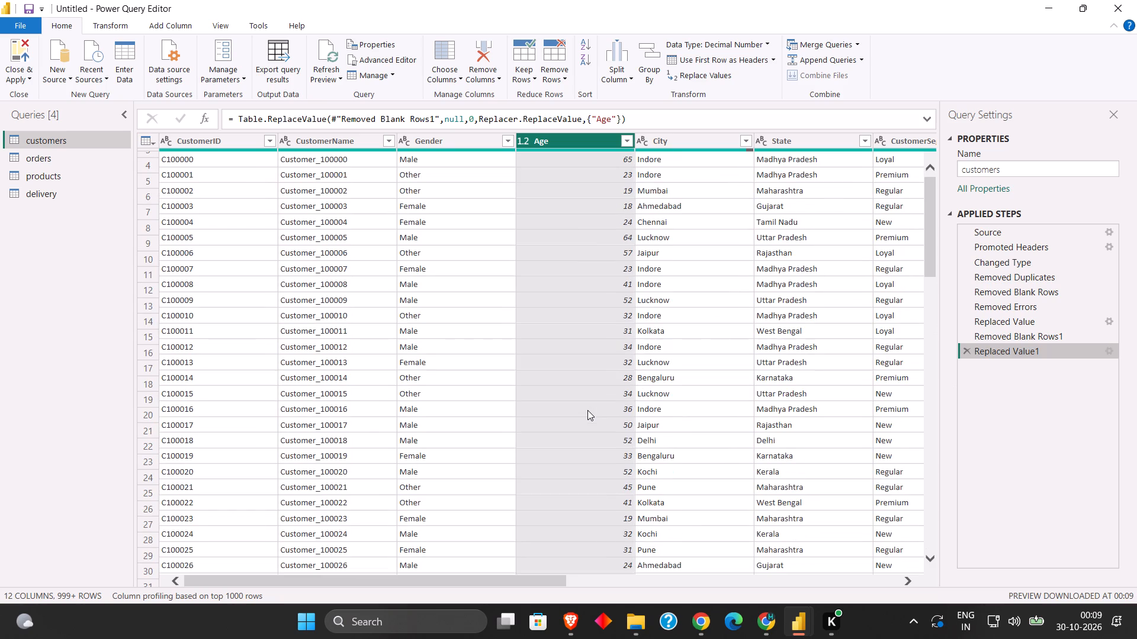
pyautogui.scroll(2, 587, 410)
pyautogui.scroll(-17, 586, 428)
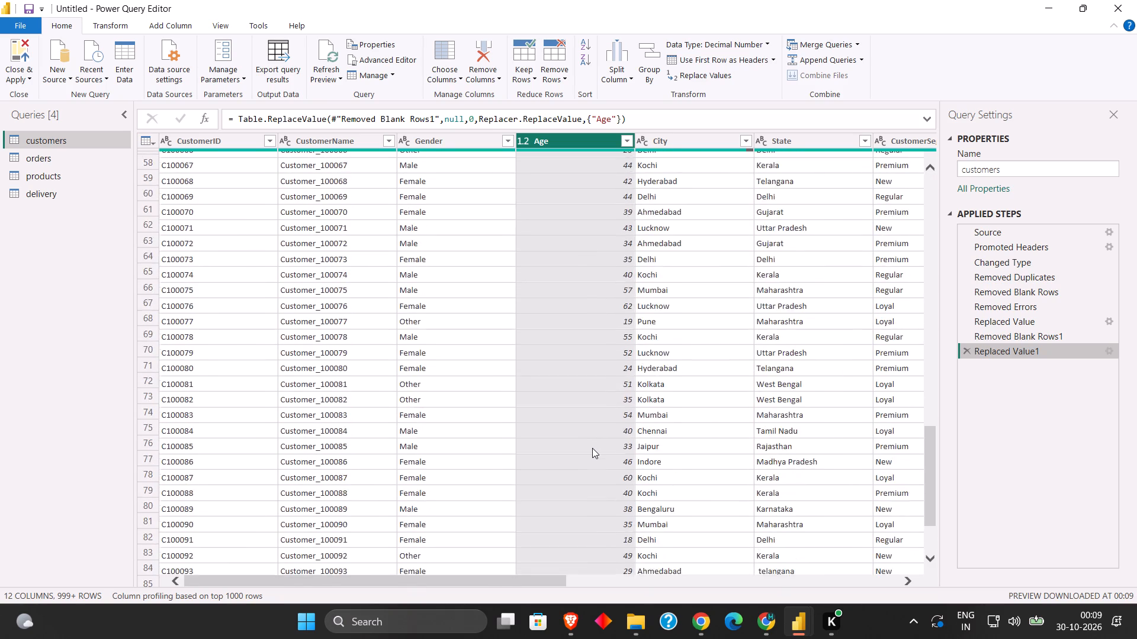
pyautogui.scroll(-20, 592, 448)
pyautogui.scroll(-1, 592, 448)
pyautogui.scroll(1, 596, 461)
pyautogui.scroll(-20, 596, 463)
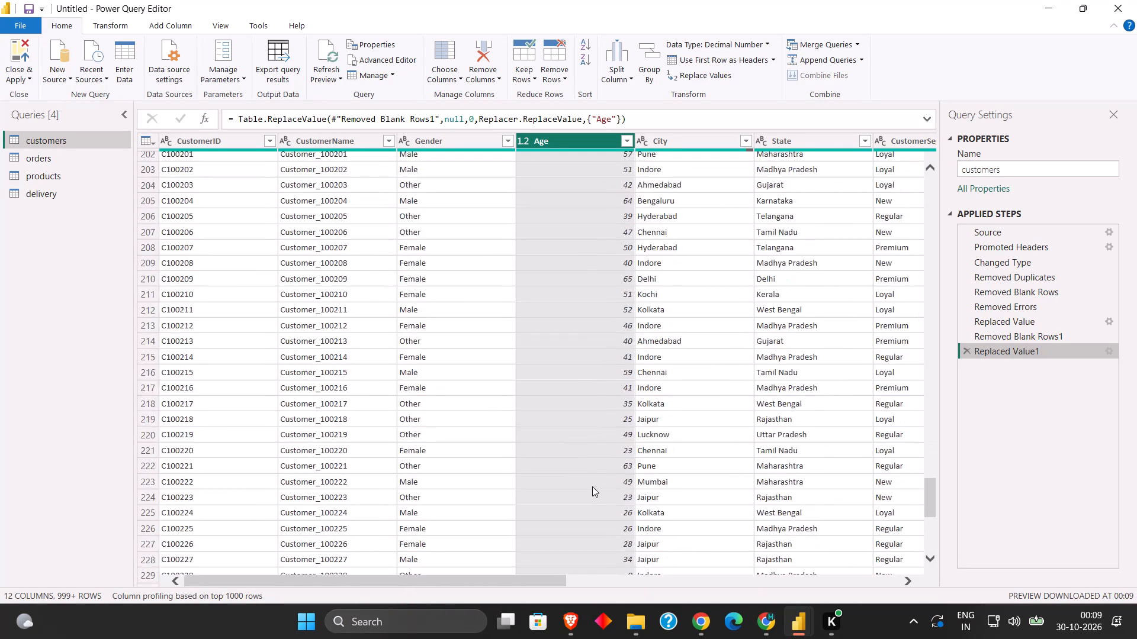
pyautogui.scroll(-20, 592, 486)
pyautogui.scroll(-4, 592, 486)
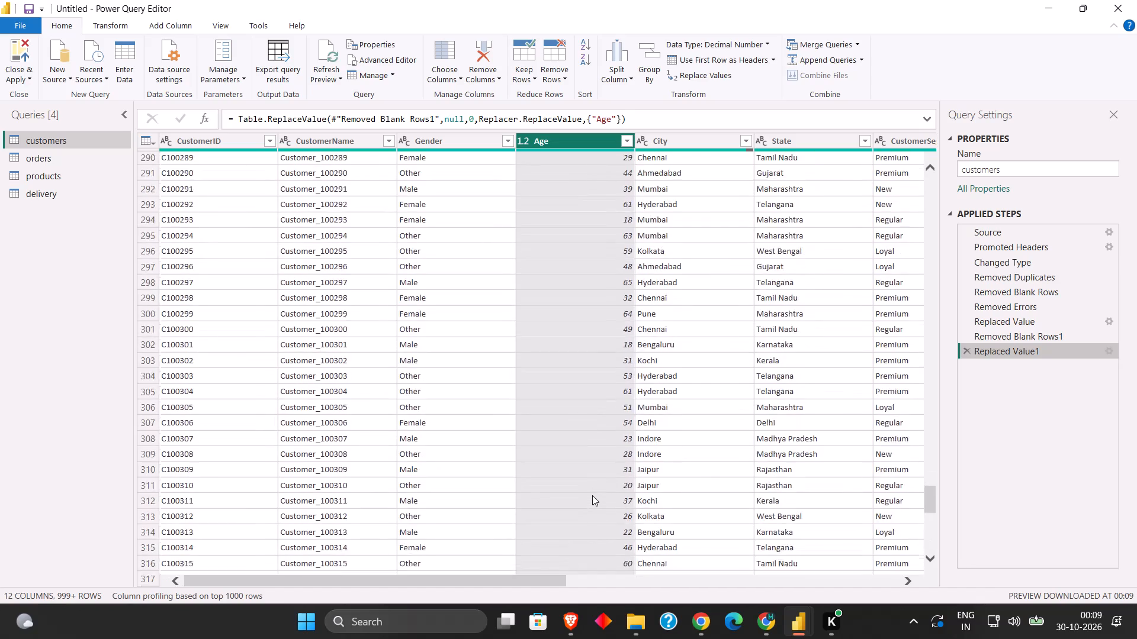
pyautogui.scroll(-14, 592, 495)
# Examine the remaining customers columns from City through LoyaltyCard for null or blank values.
pyautogui.moveTo(520, 580); pyautogui.dragTo(531, 582)
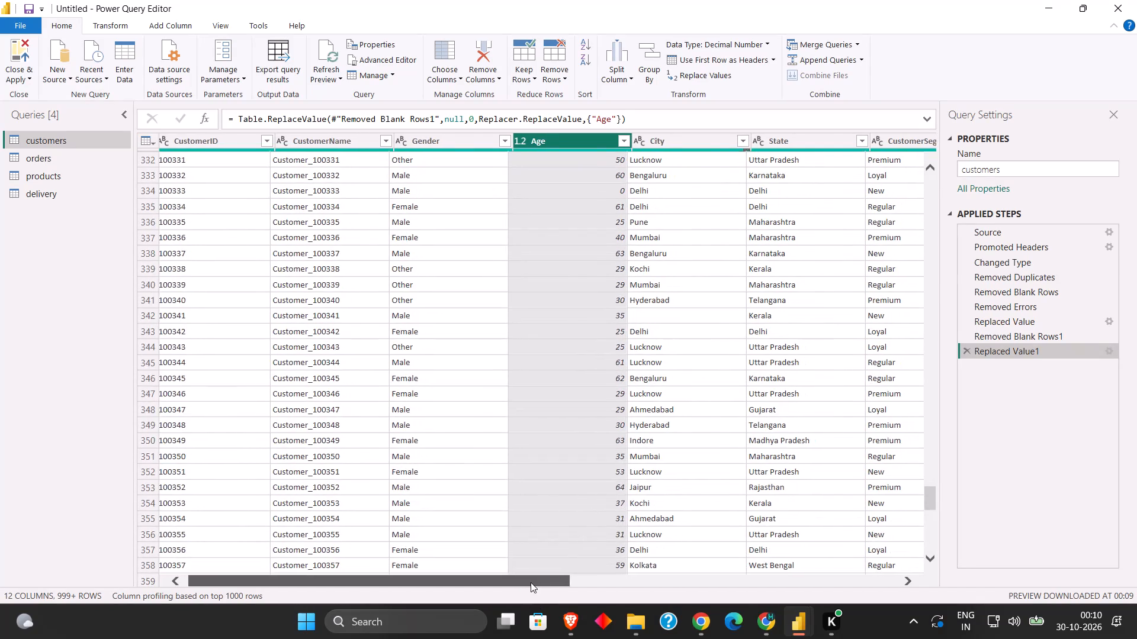
pyautogui.moveTo(531, 582); pyautogui.dragTo(706, 582)
pyautogui.scroll(-4, 567, 465)
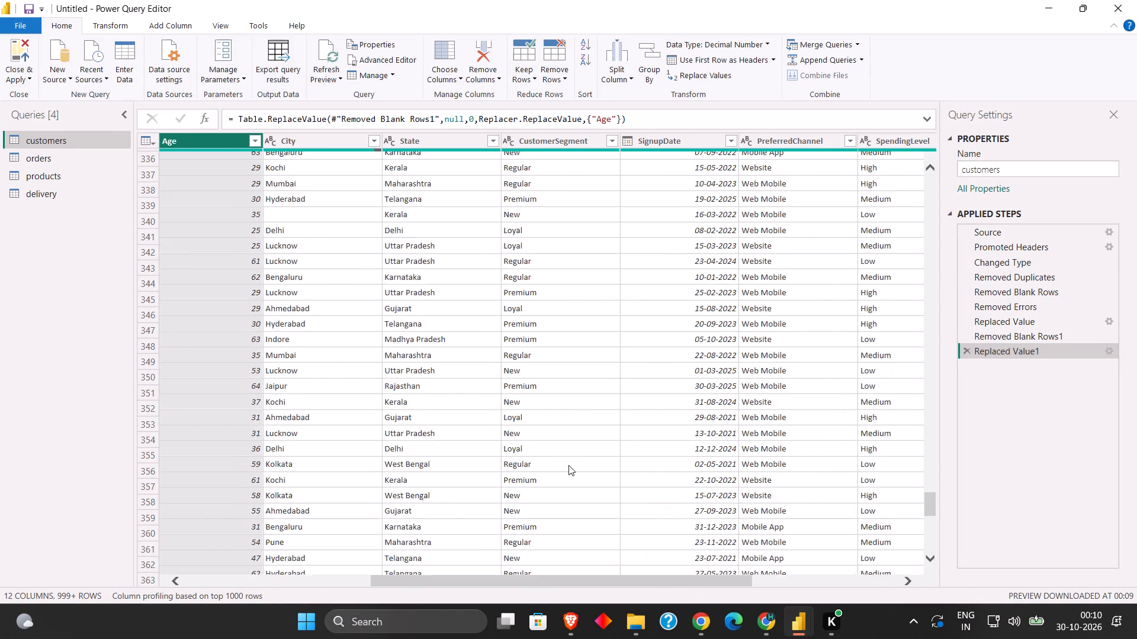
pyautogui.scroll(-9, 568, 465)
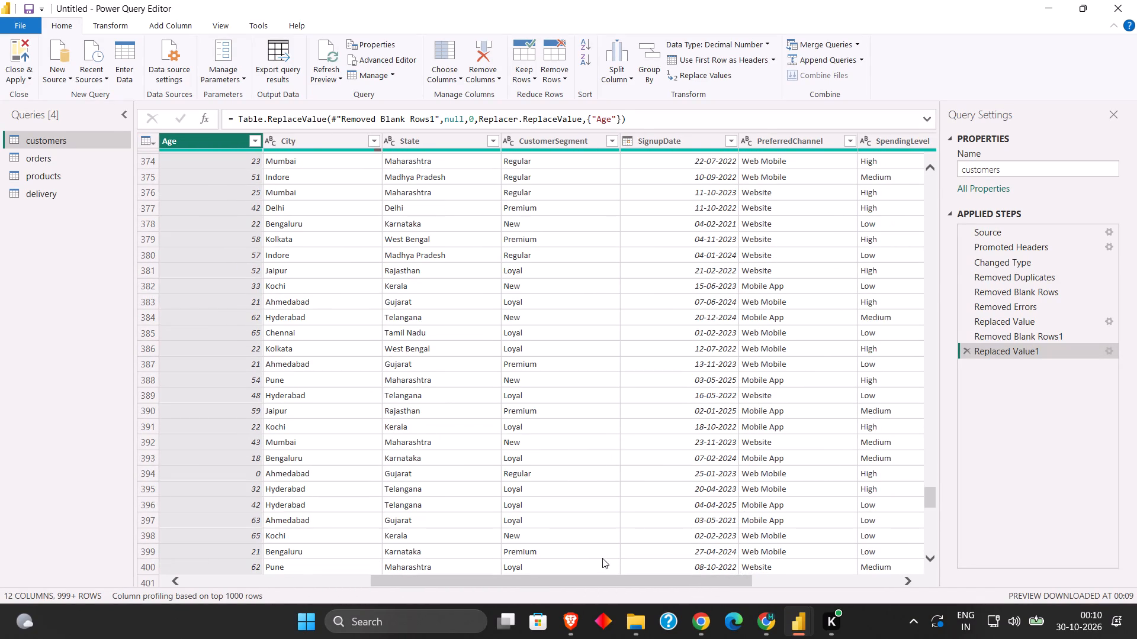
pyautogui.moveTo(605, 580); pyautogui.dragTo(704, 580)
pyautogui.scroll(-4, 665, 527)
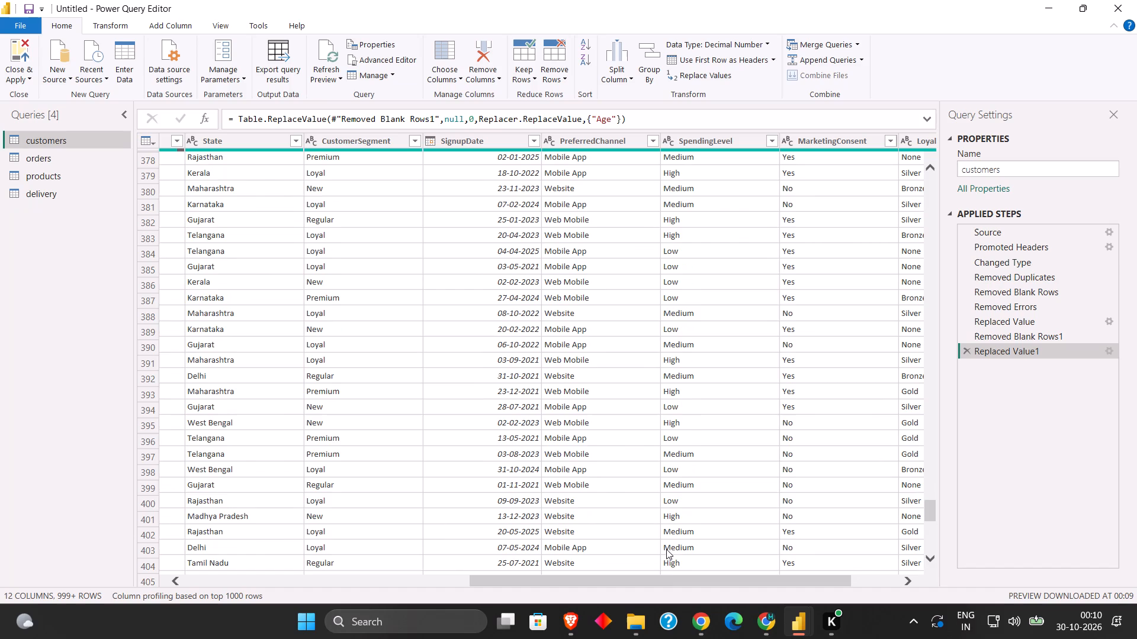
pyautogui.moveTo(661, 577); pyautogui.dragTo(753, 581)
pyautogui.scroll(-4, 759, 536)
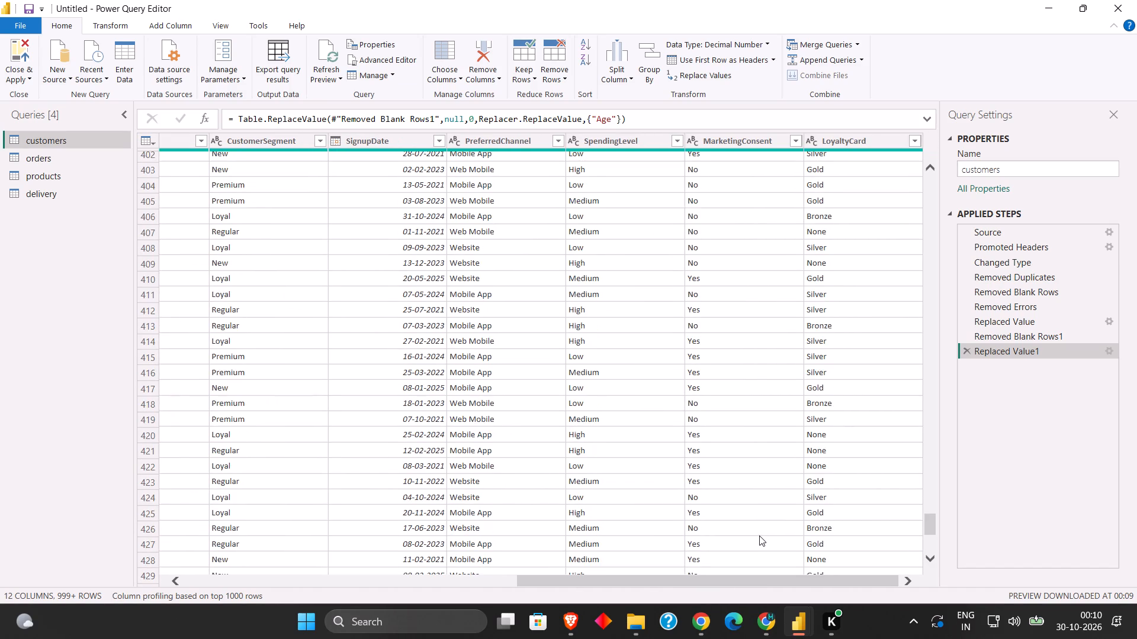
pyautogui.scroll(-1, 759, 535)
pyautogui.scroll(3, 759, 535)
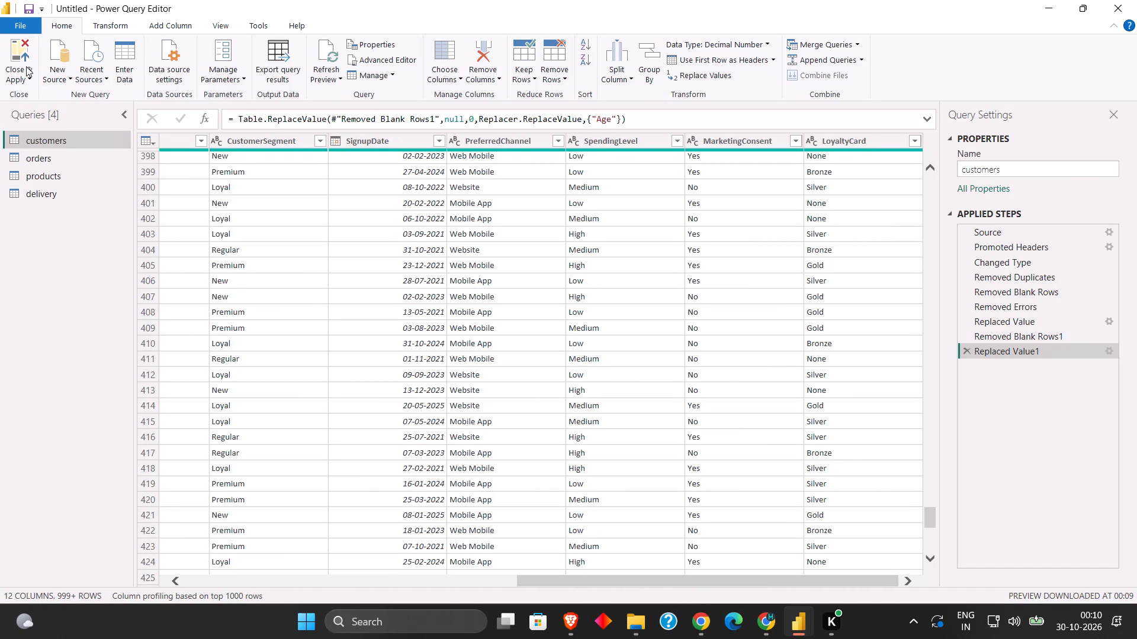
# Apply the customers query changes to the model and close the Power Query Editor.
pyautogui.click(20, 46)
pyautogui.scroll(-4, 317, 348)
pyautogui.scroll(3, 349, 425)
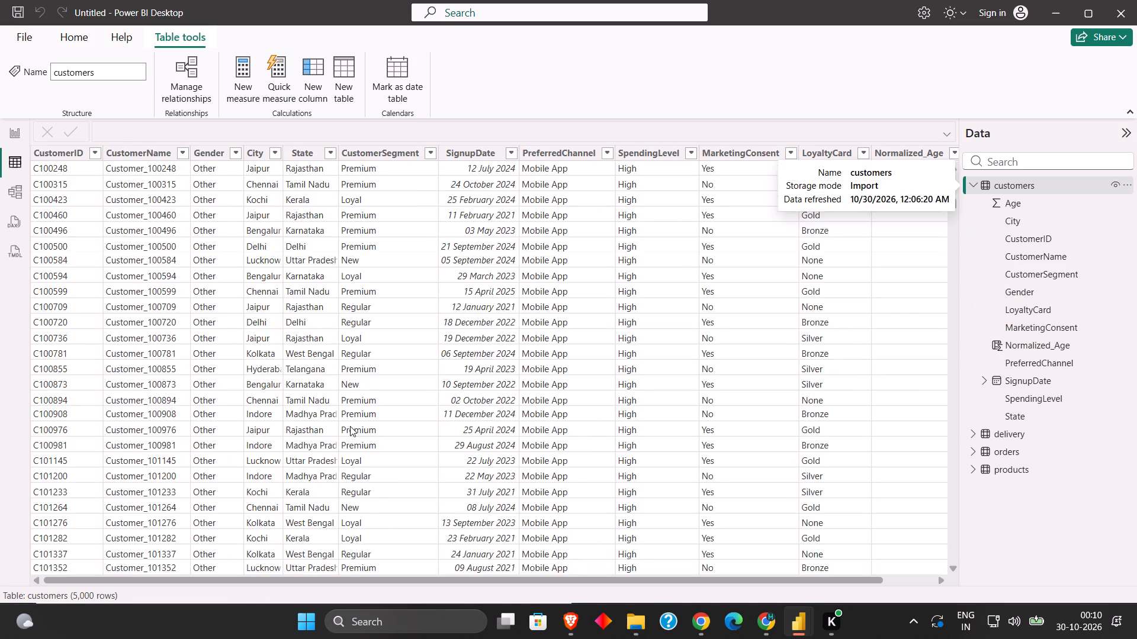
pyautogui.scroll(10, 350, 426)
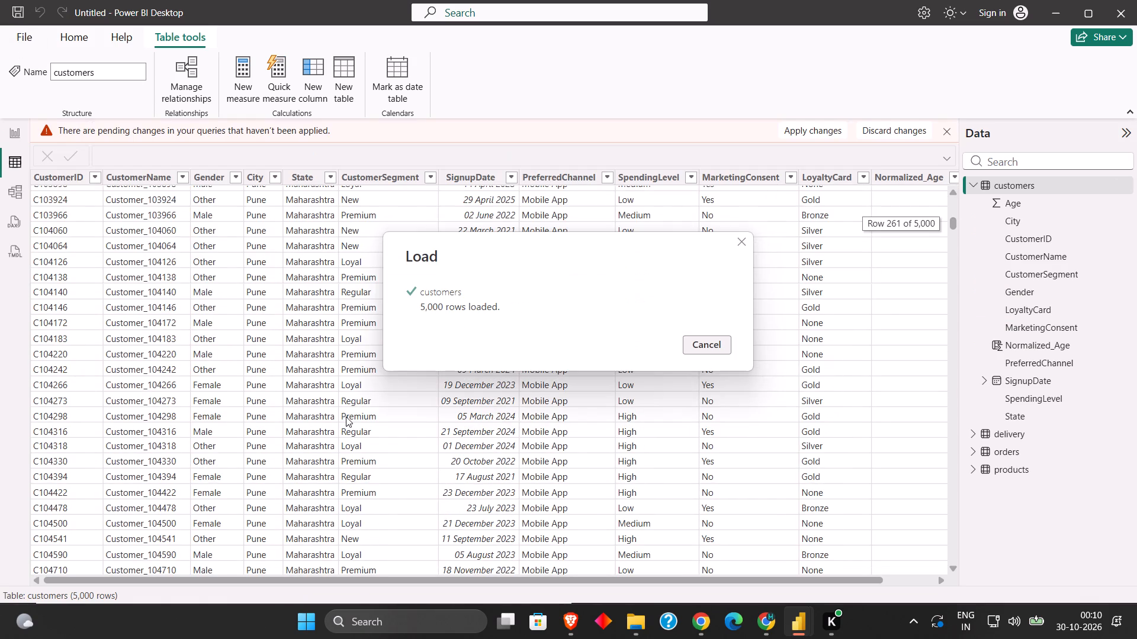
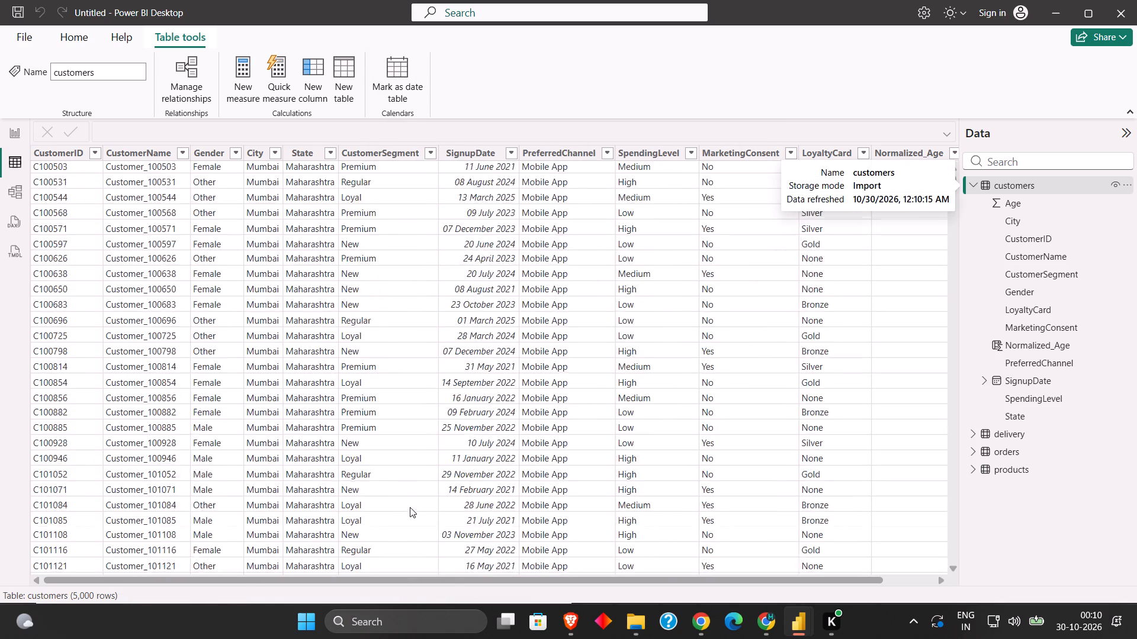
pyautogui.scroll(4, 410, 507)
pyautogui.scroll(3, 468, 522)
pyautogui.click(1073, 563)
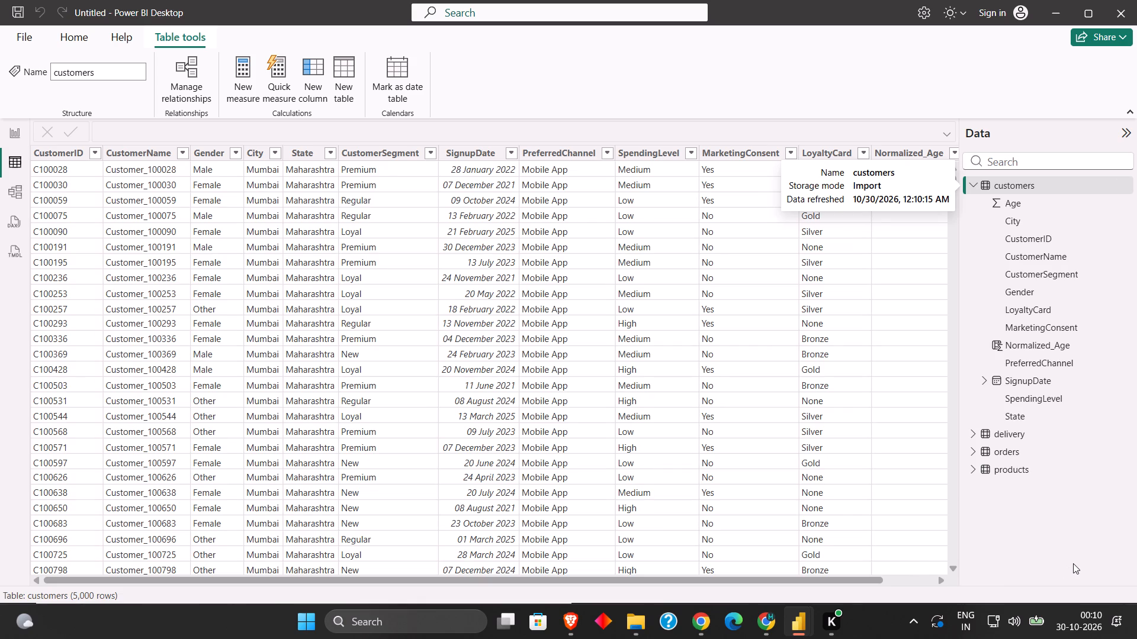